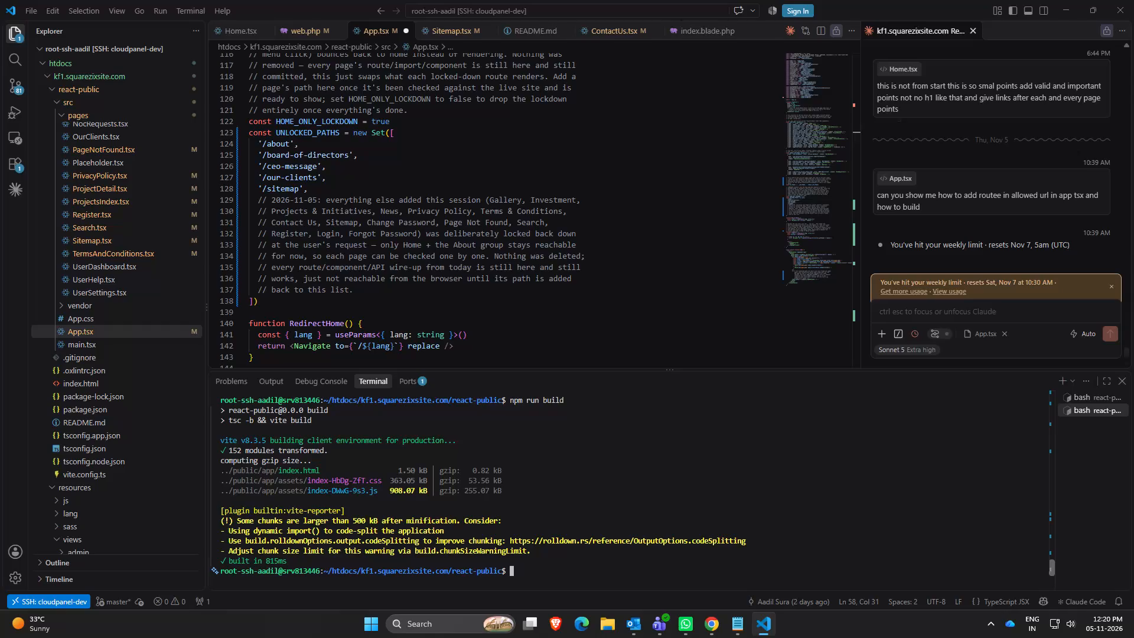
Review the unlocked paths list and the redirect and language root functions in App.tsx.
scroll(600, 546, down, 2)
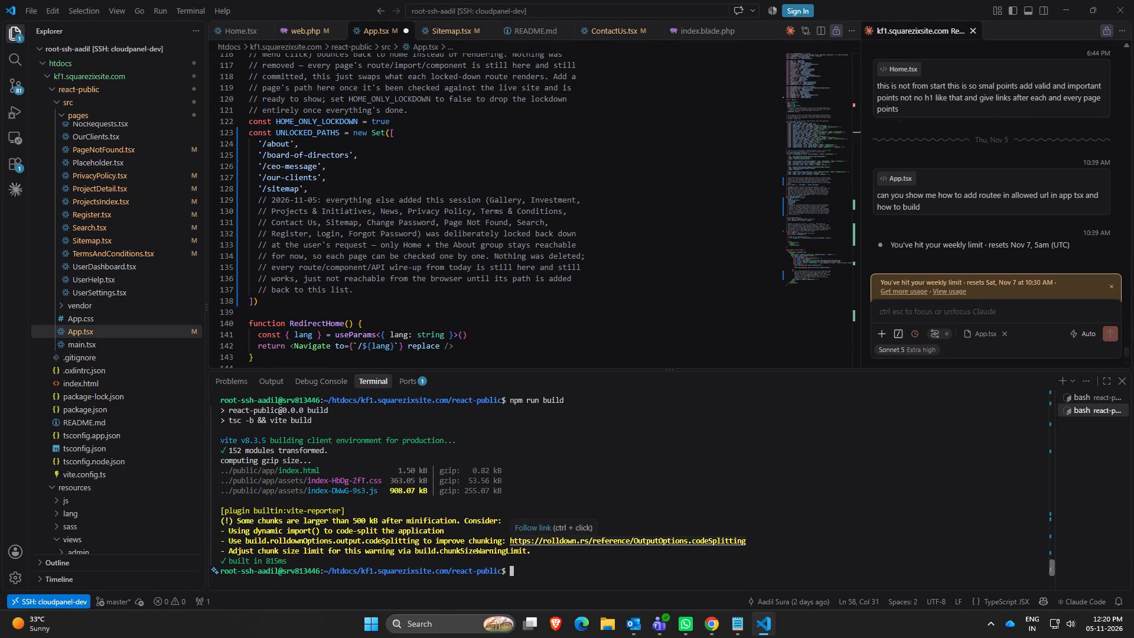
scroll(391, 267, up, 1)
scroll(391, 267, down, 3)
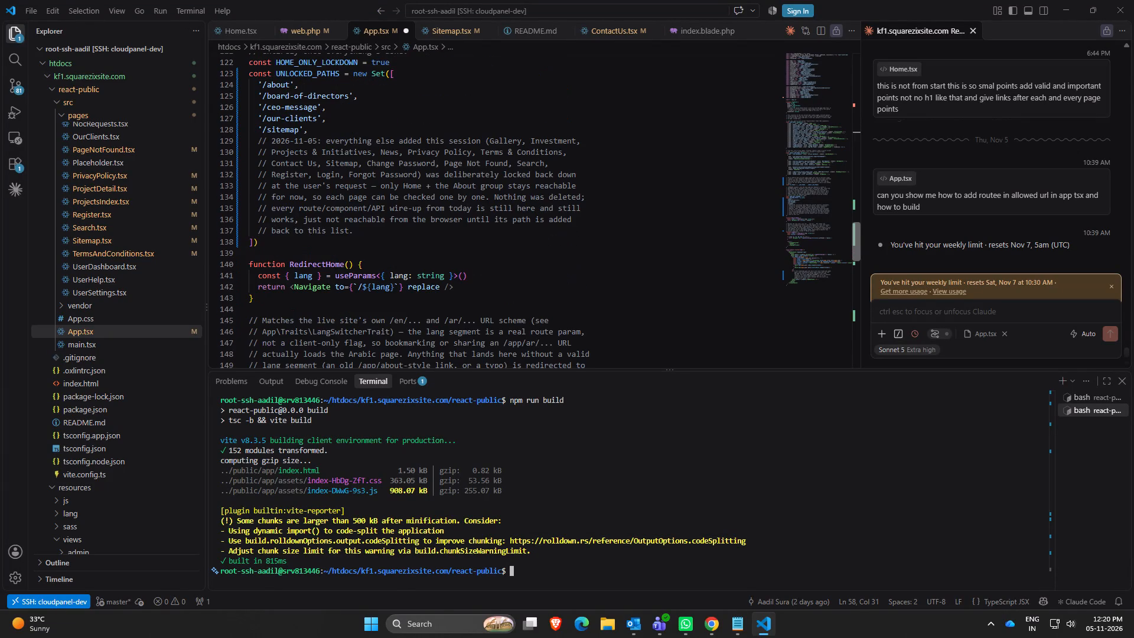
scroll(391, 267, down, 6)
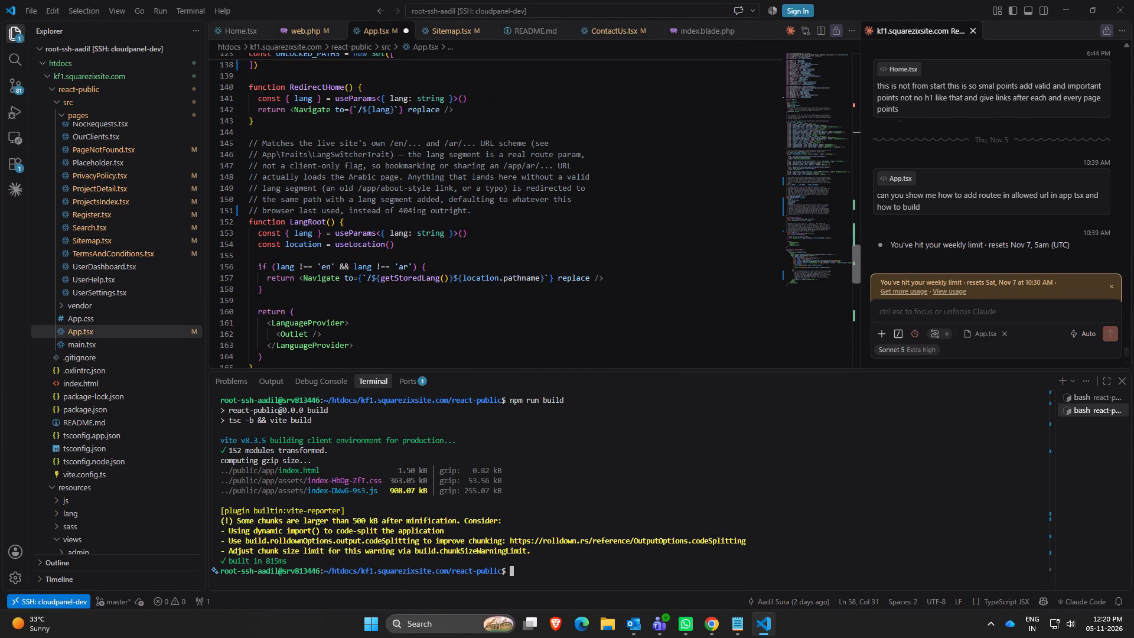
Switch to the Figma design and move the Products section up against the services section, at X 0, Y 2070.
click(711, 617)
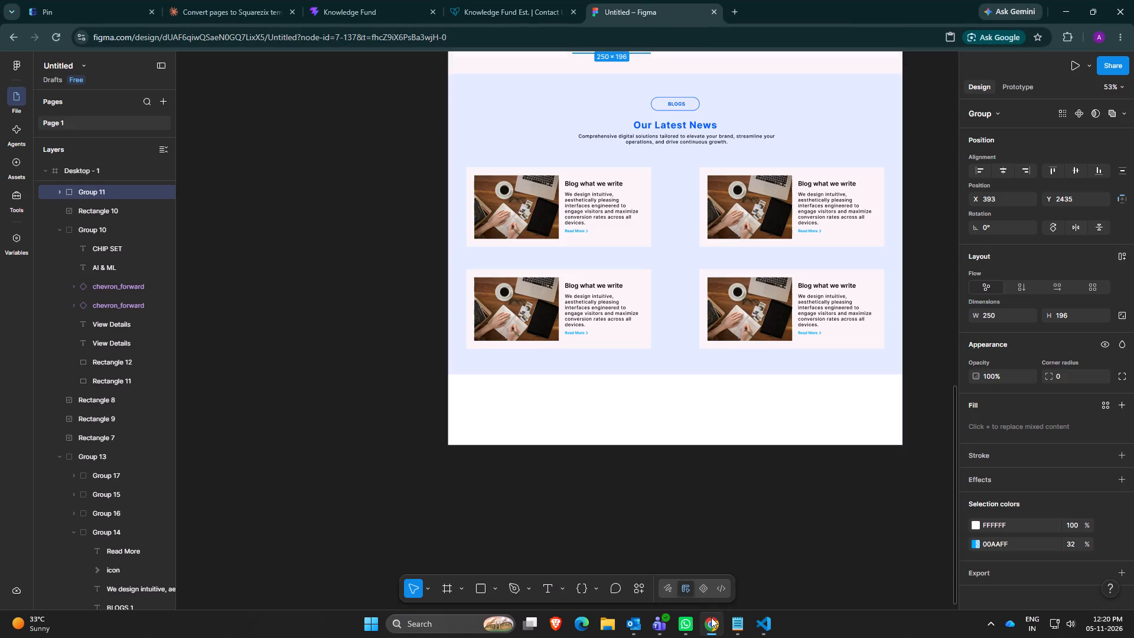
scroll(641, 415, up, 3)
scroll(641, 415, down, 4)
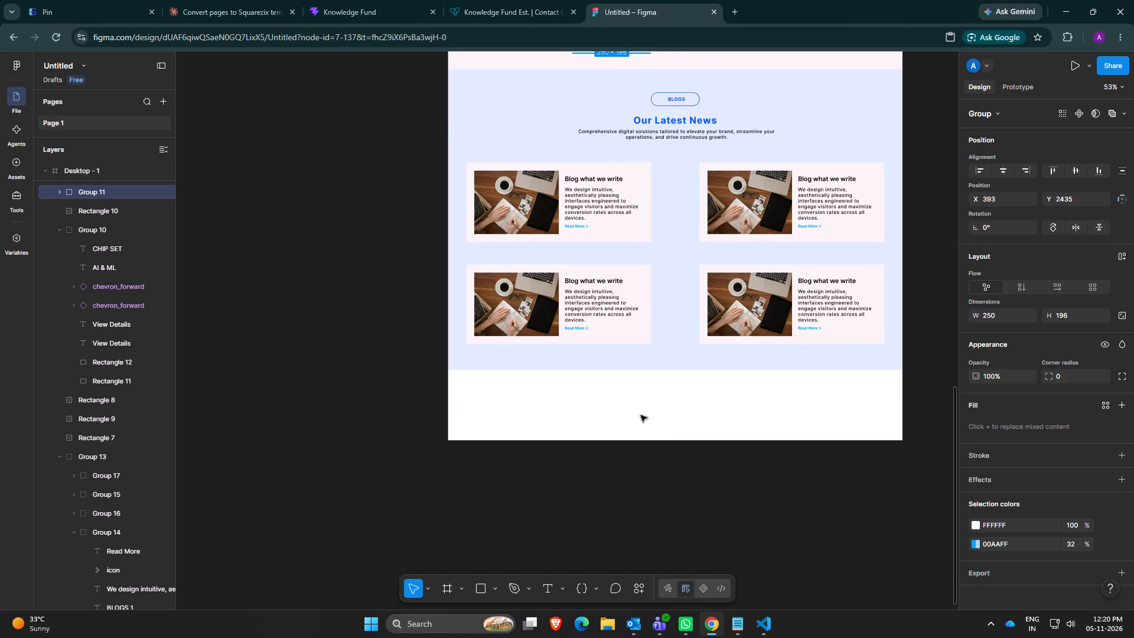
scroll(641, 415, up, 7)
click(680, 213)
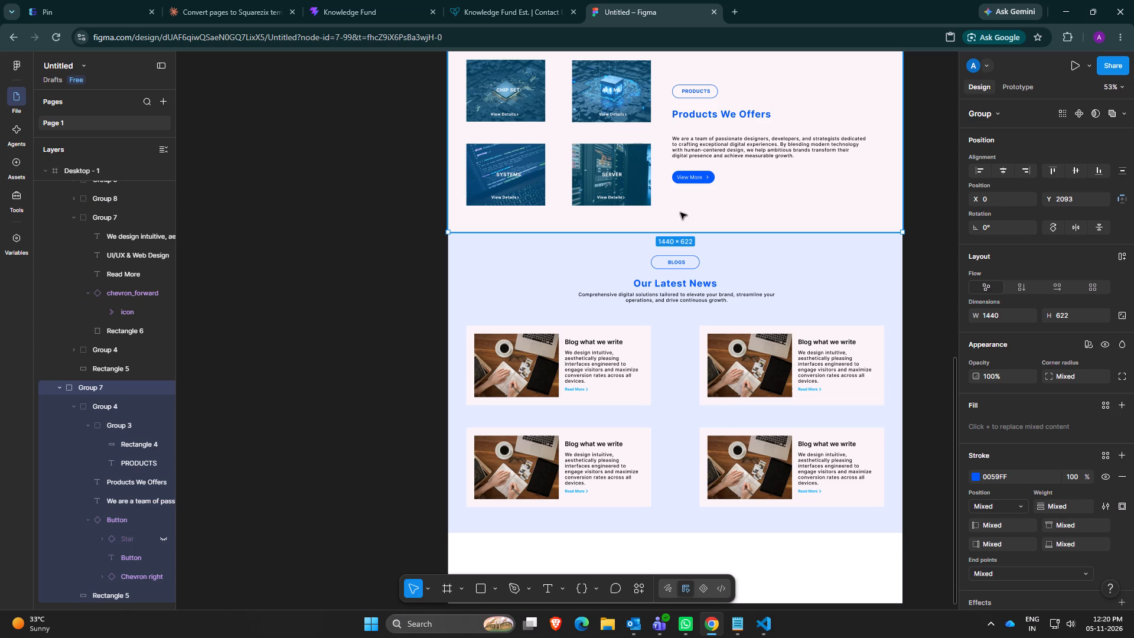
scroll(680, 213, down, 1)
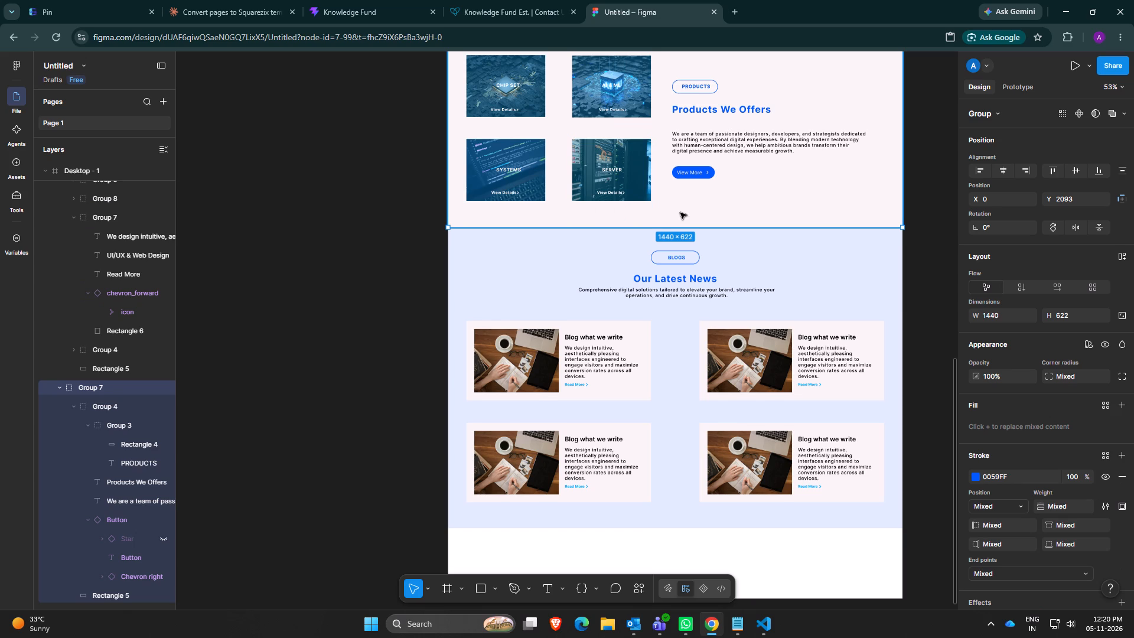
scroll(667, 305, up, 4)
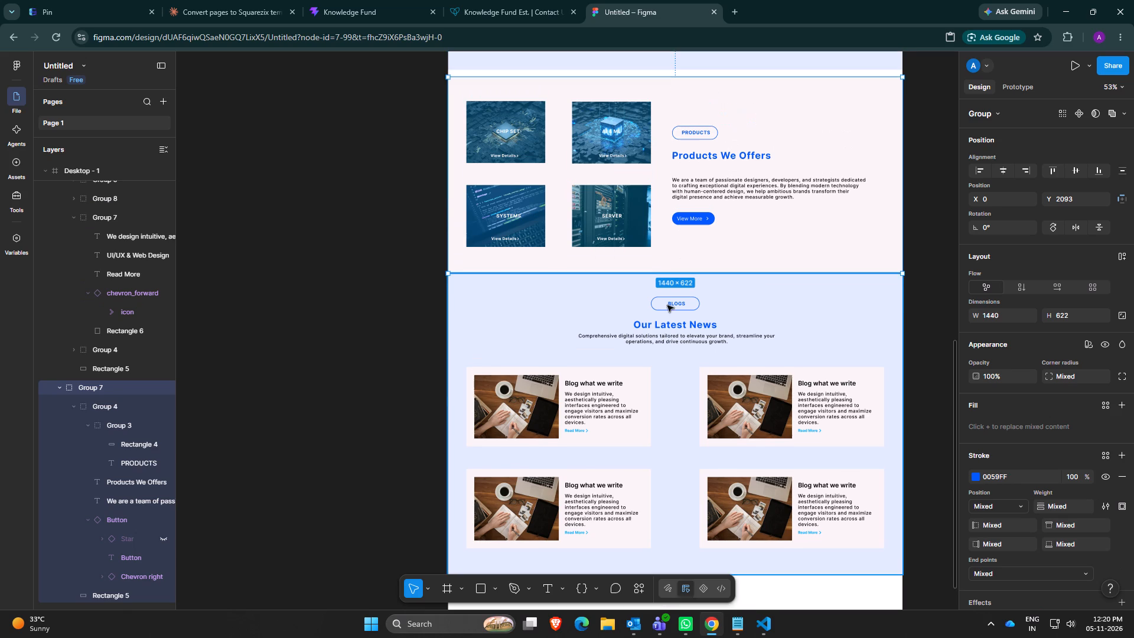
scroll(667, 305, up, 4)
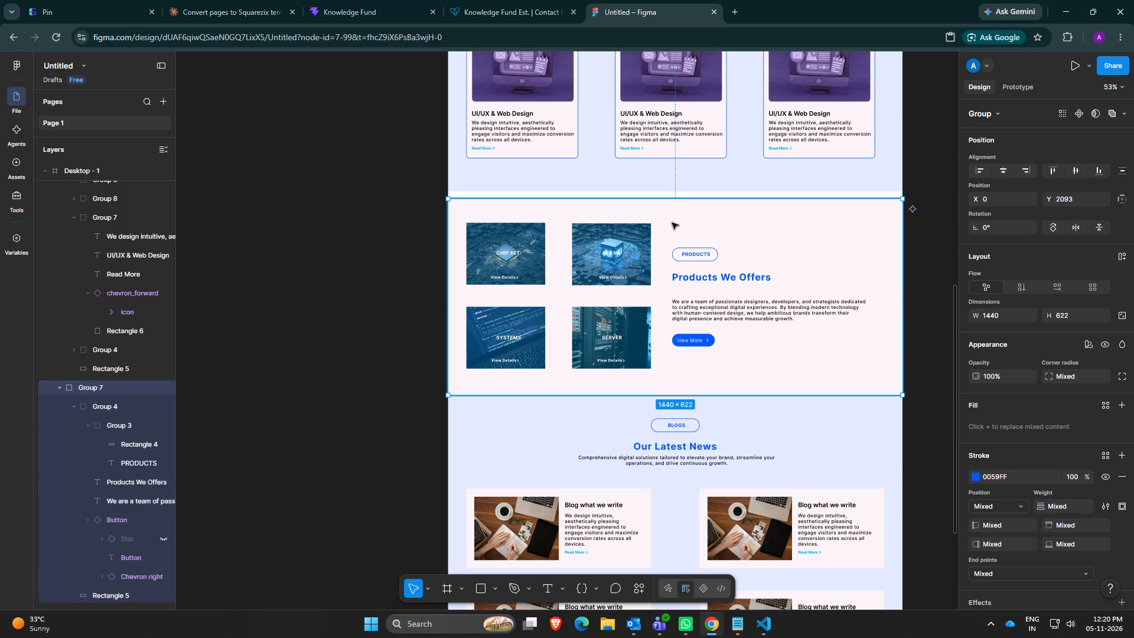
drag(689, 229, 687, 224)
drag(687, 224, 685, 223)
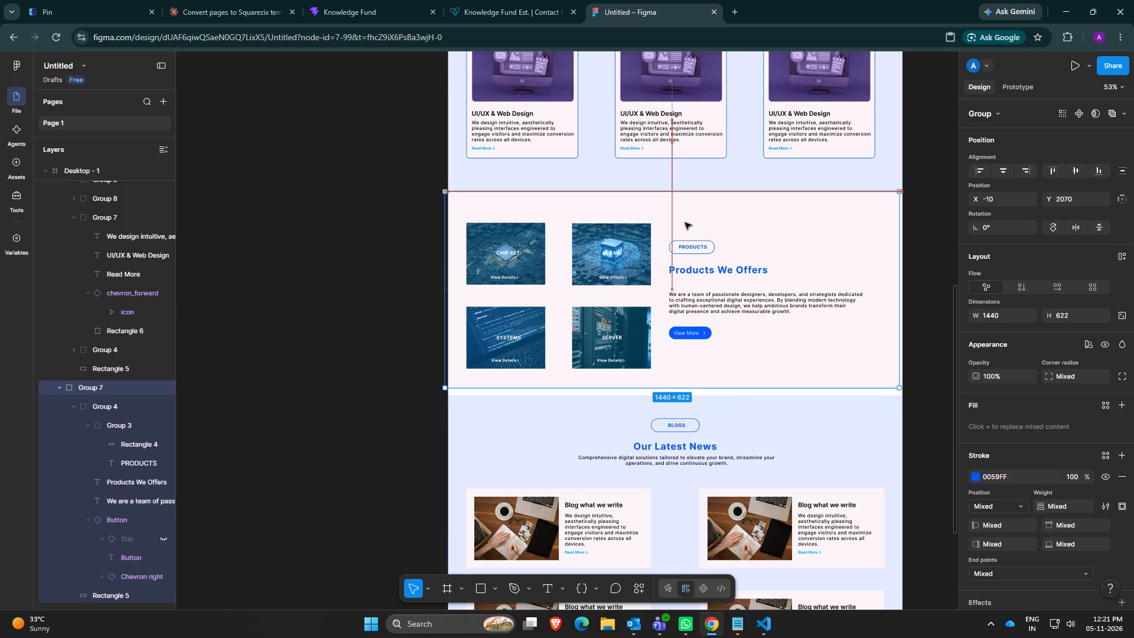
drag(685, 223, 689, 223)
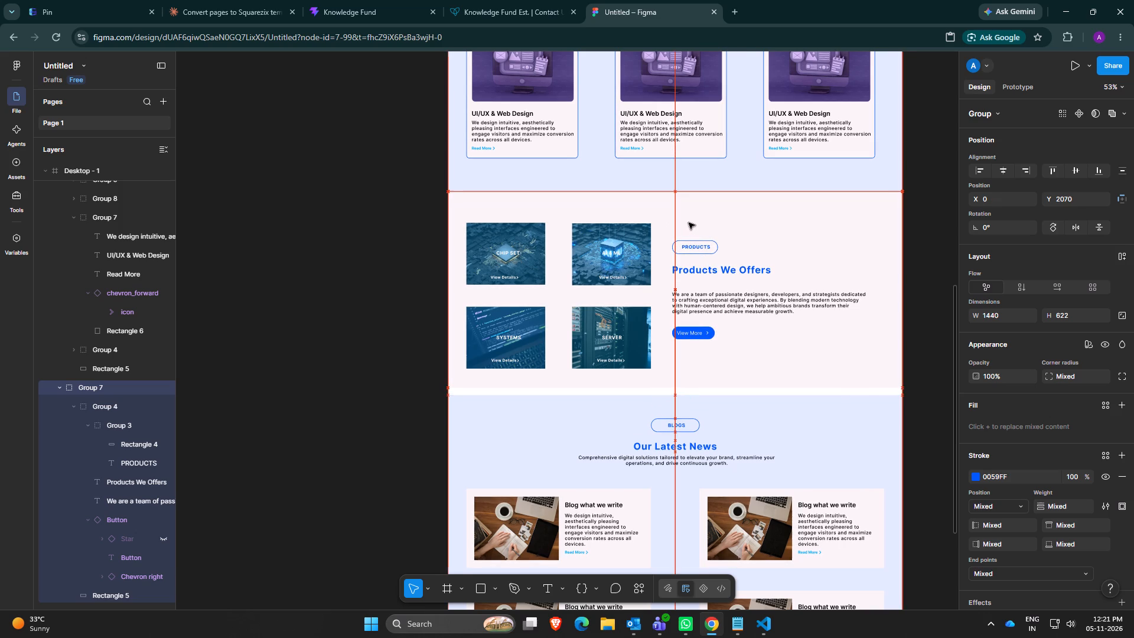
Move the Blogs section up against the Products section, at X 0, Y 2692.
click(686, 420)
drag(703, 409, 703, 408)
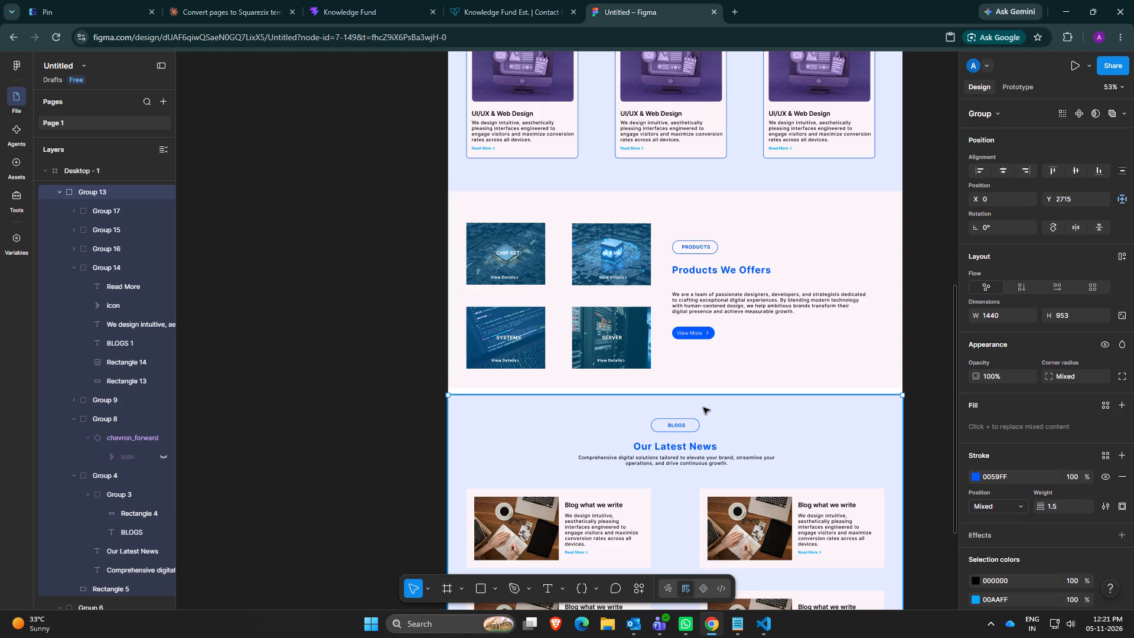
drag(703, 408, 702, 403)
Inspect the join between the Products and Blogs sections and the blank area at the bottom of the Desktop - 1 frame.
scroll(703, 403, down, 10)
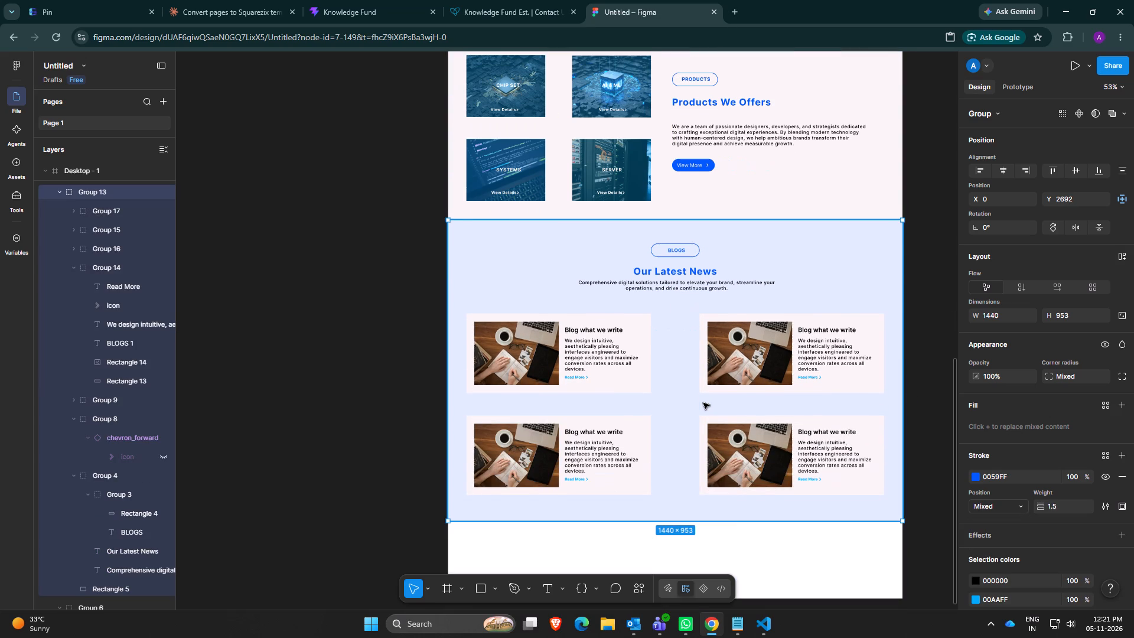
scroll(703, 403, up, 5)
click(694, 255)
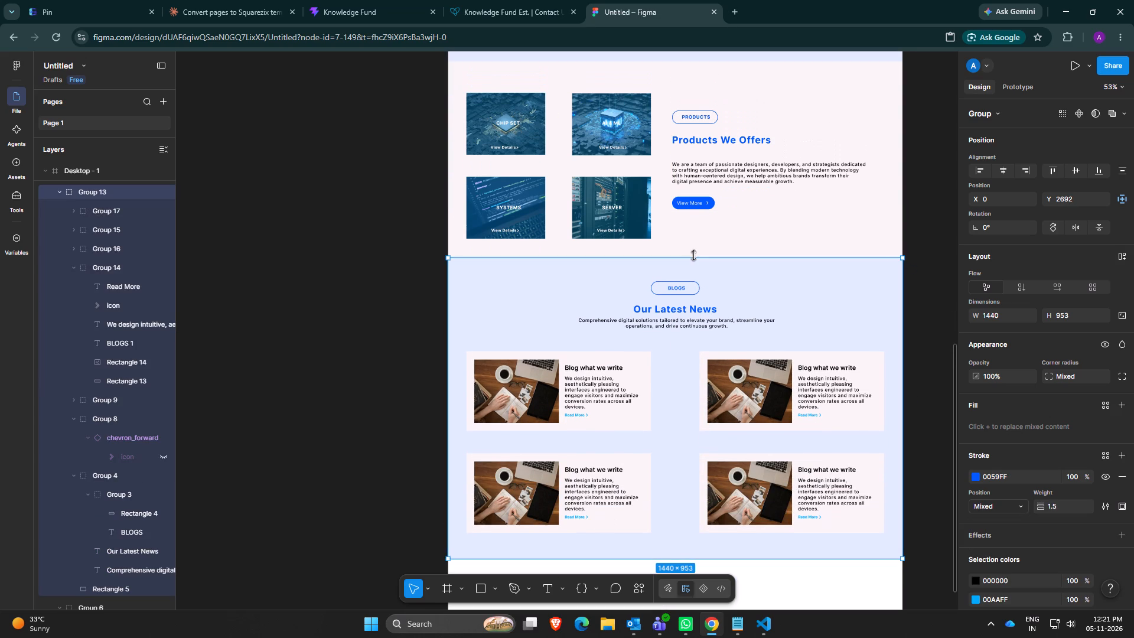
click(703, 242)
scroll(703, 242, down, 5)
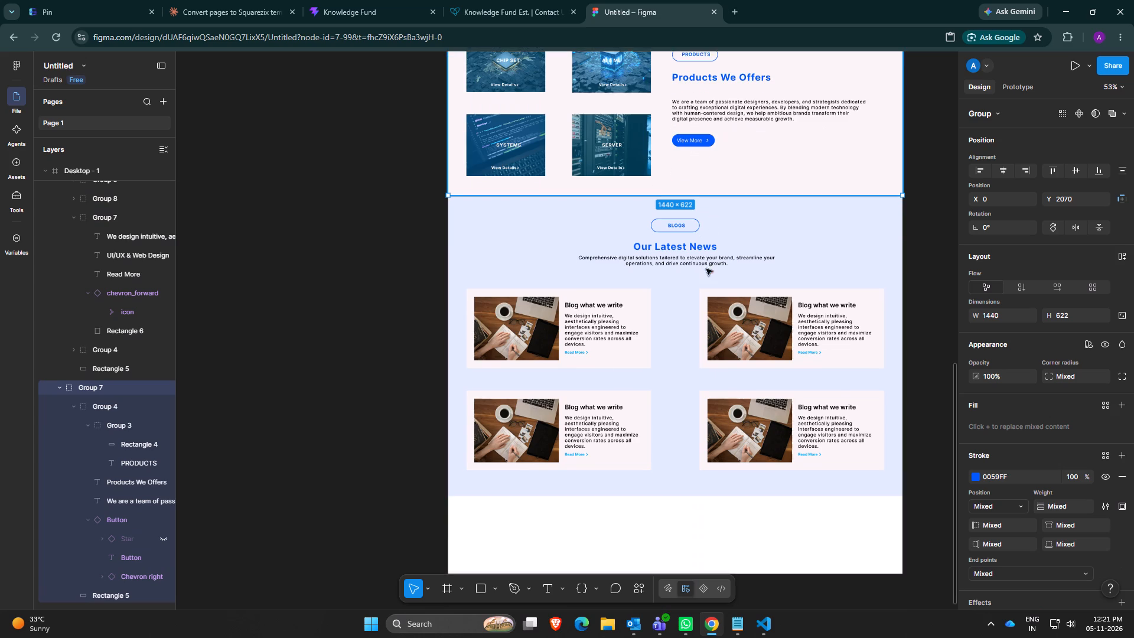
scroll(614, 385, down, 8)
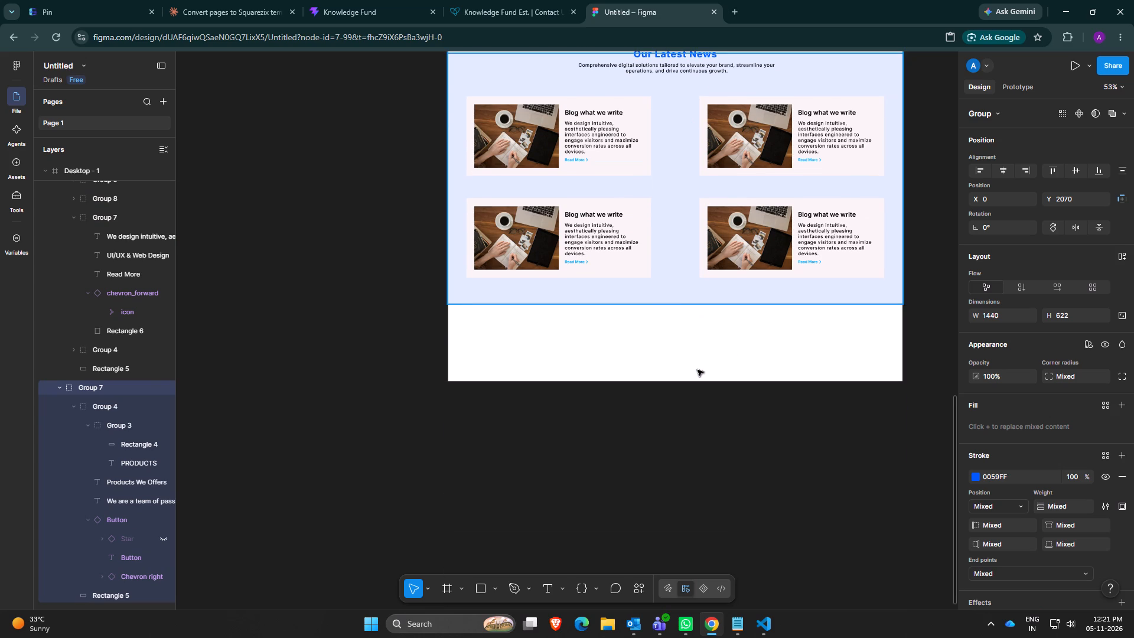
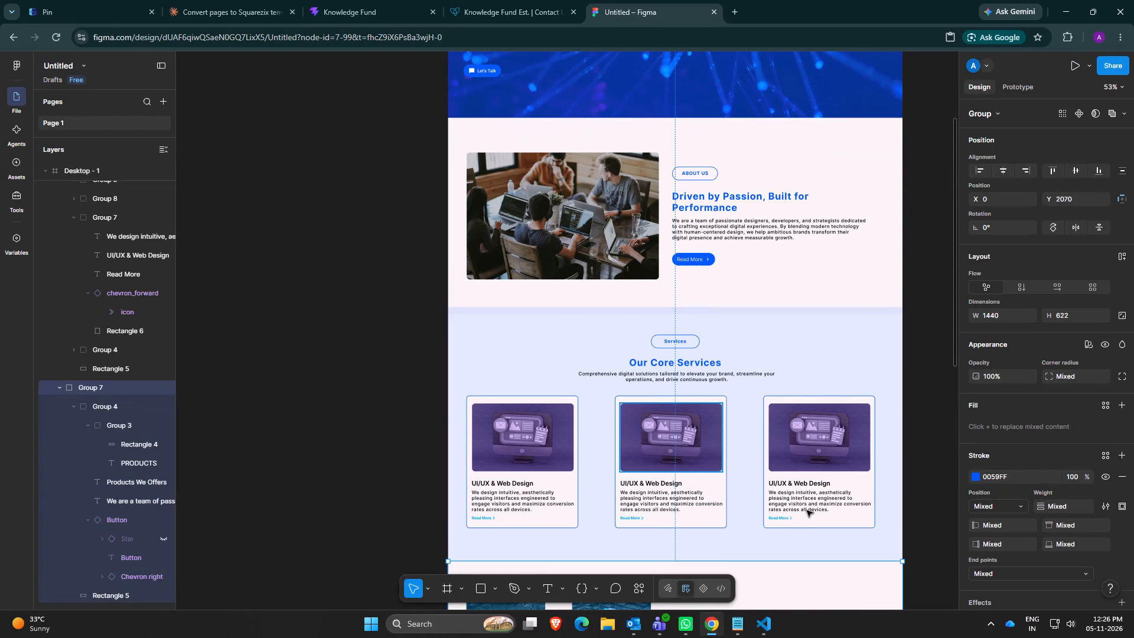
Show the hidden system tray icons on the Windows taskbar.
click(989, 632)
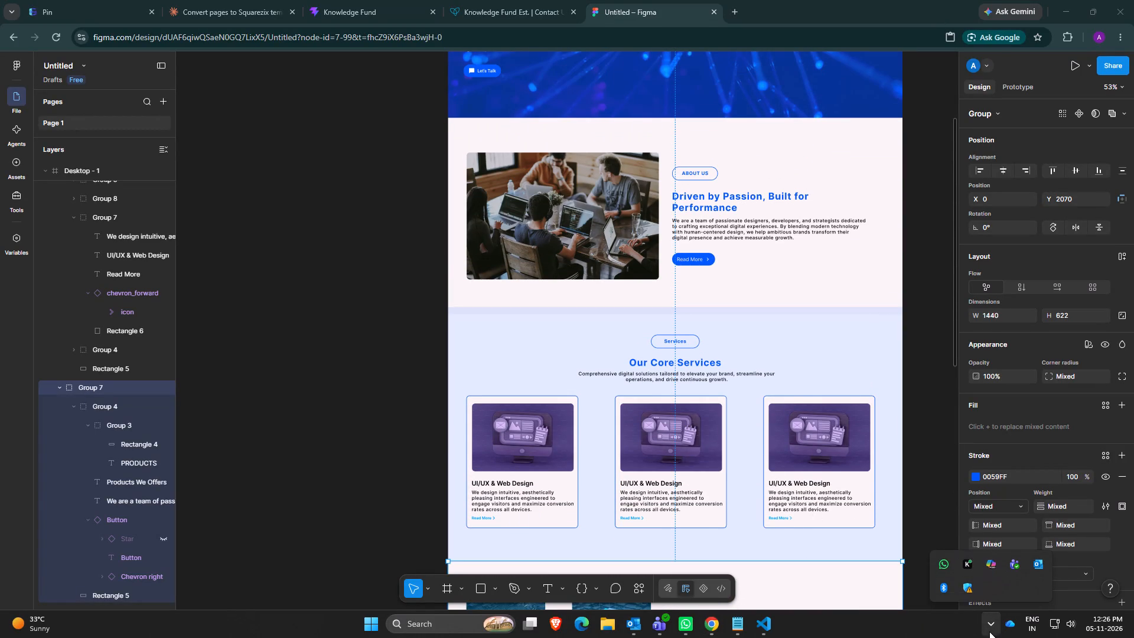
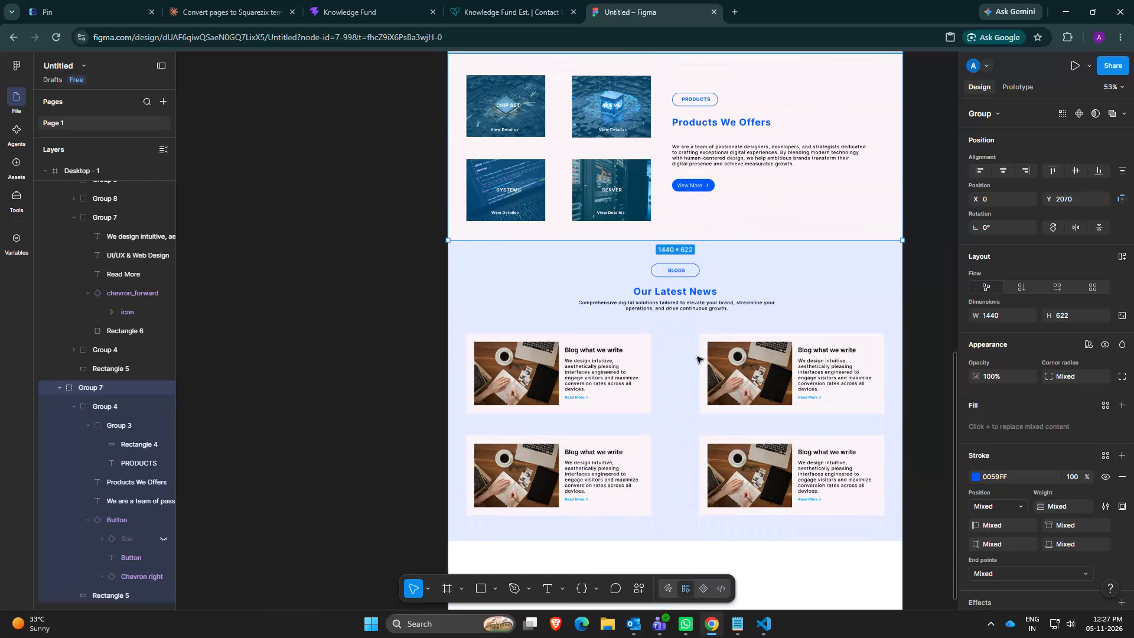
Duplicate the Products section group and place the copy lower on the page, over the Blogs section.
scroll(697, 357, down, 4)
scroll(697, 357, up, 2)
click(680, 185)
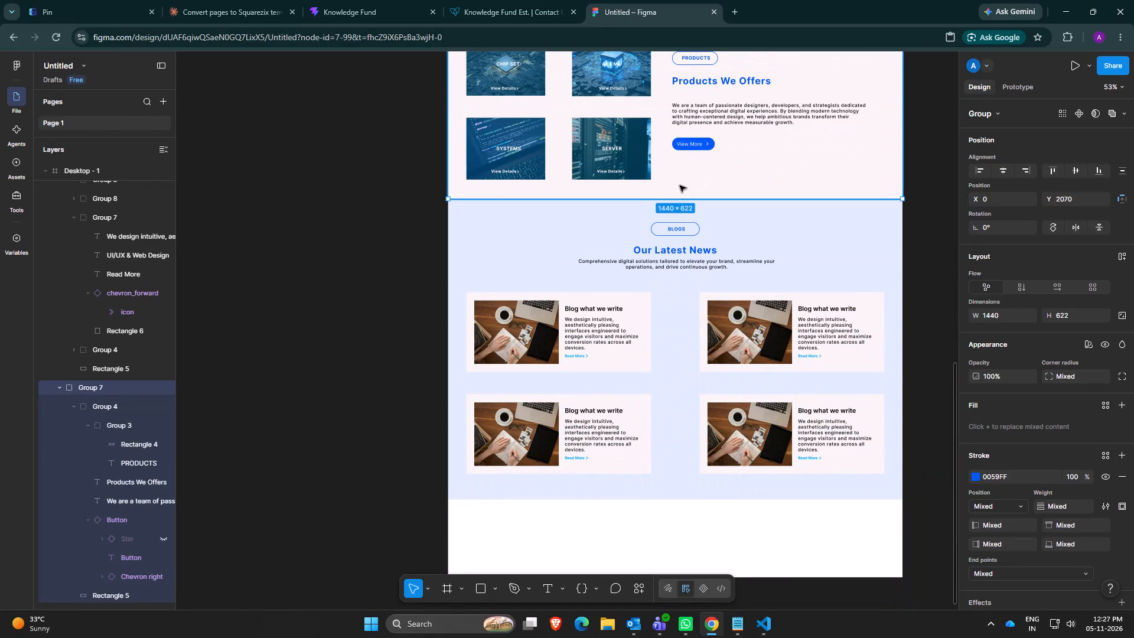
alt+drag(680, 185, 679, 461)
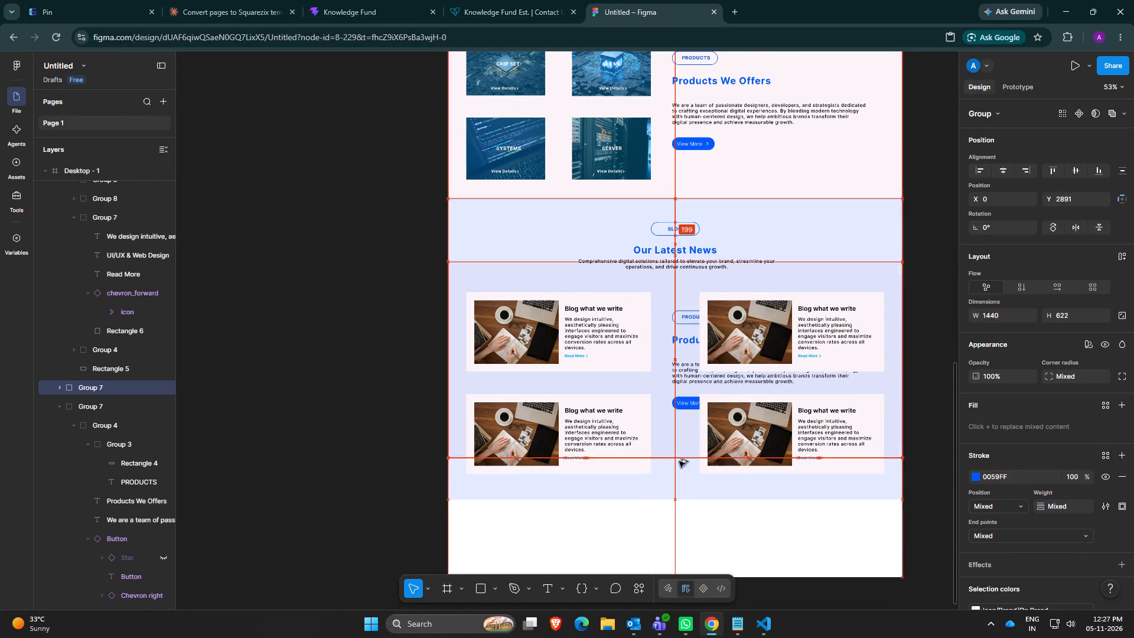
alt+drag(679, 461, 679, 616)
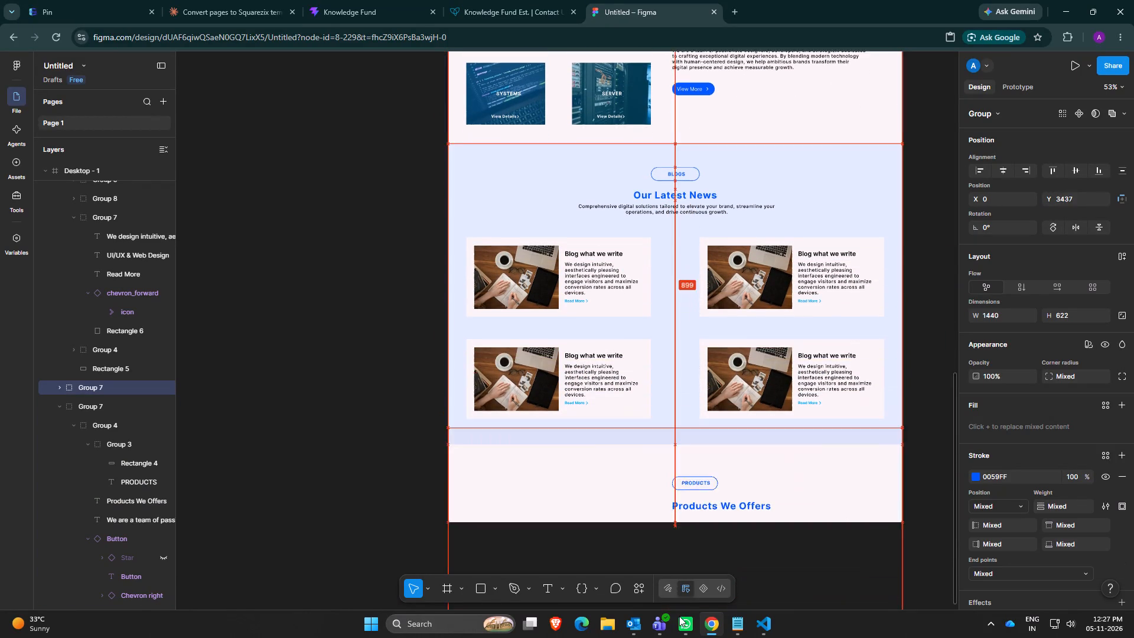
alt+drag(679, 616, 674, 518)
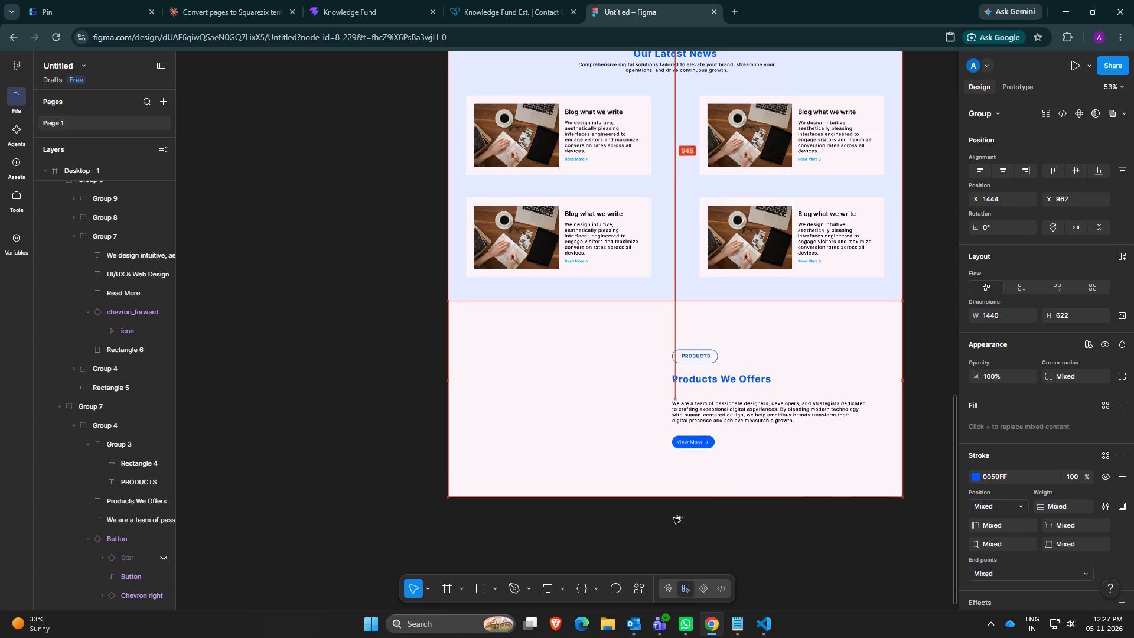
alt+drag(674, 518, 674, 392)
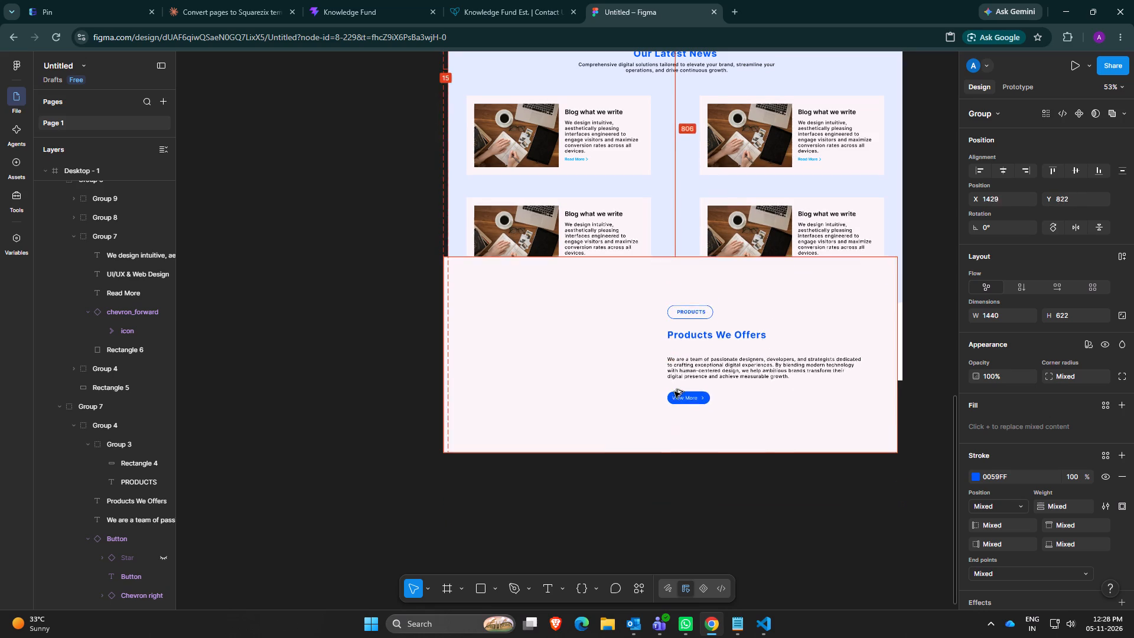
alt+drag(674, 392, 679, 314)
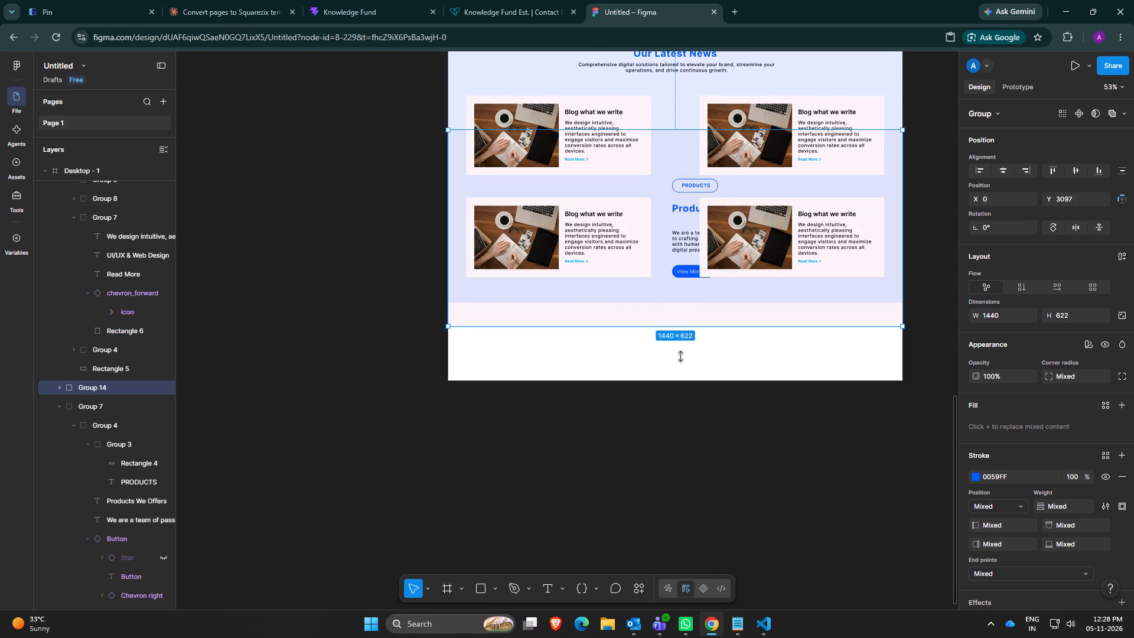
Extend the Desktop - 1 frame downward to a height of about 5232.
scroll(129, 285, up, 3)
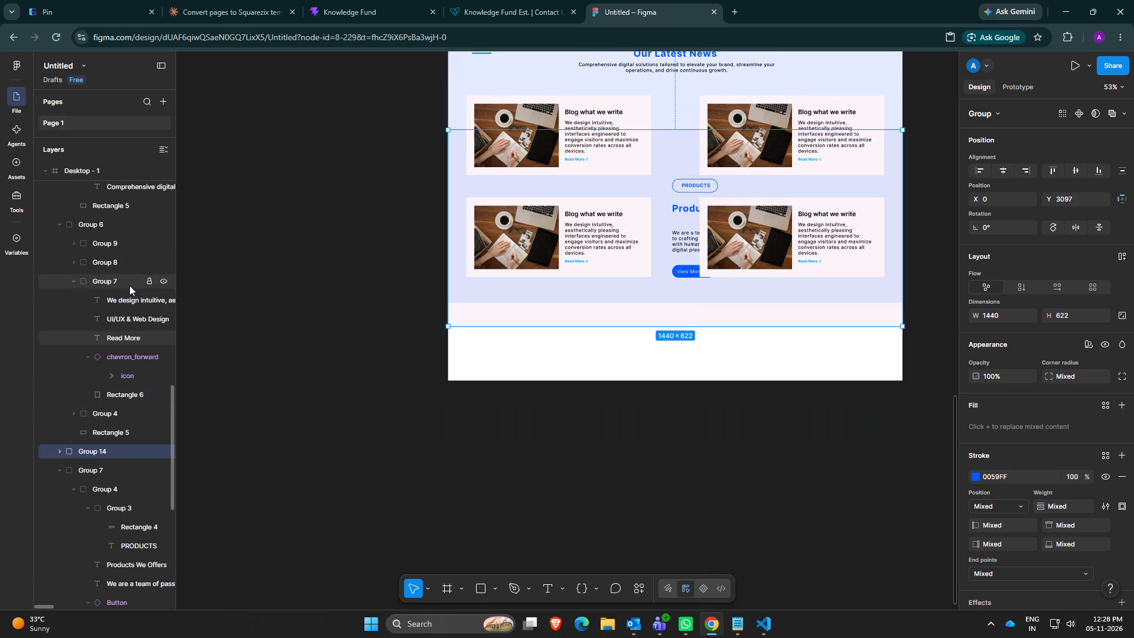
scroll(129, 285, up, 17)
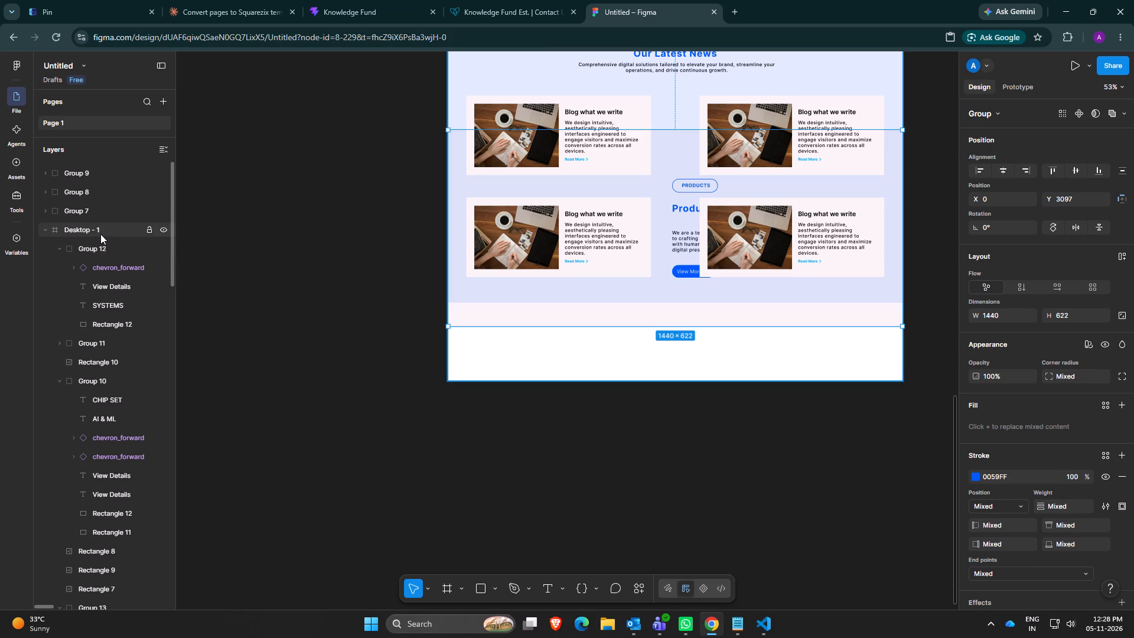
click(100, 230)
drag(676, 382, 670, 431)
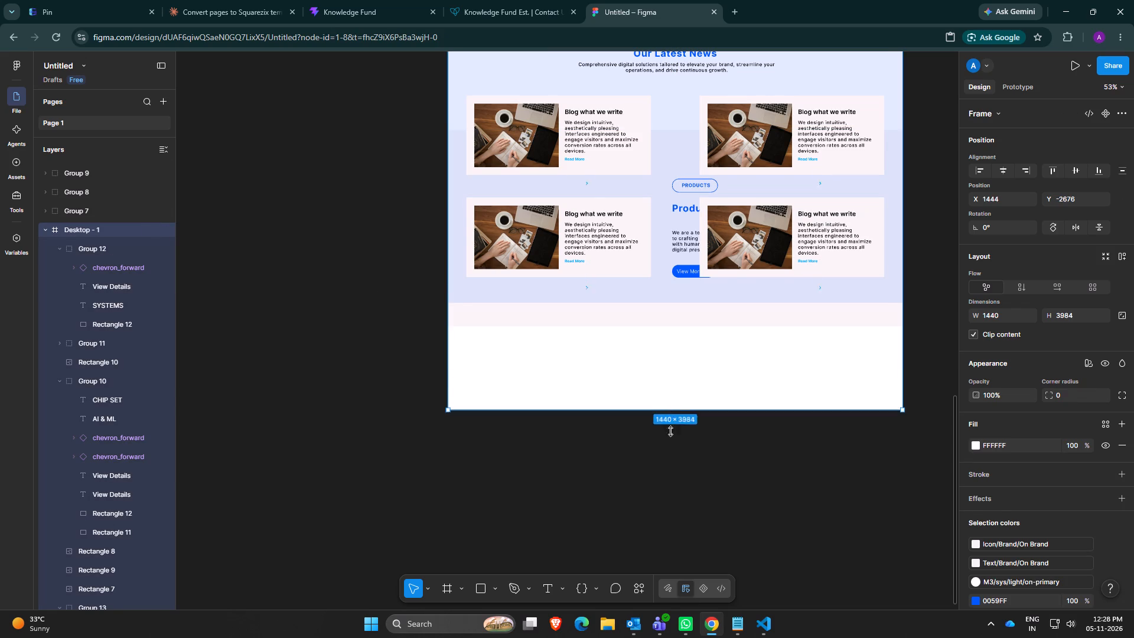
drag(670, 431, 674, 637)
Move the duplicated Products section directly below the Blogs section, at X 0 and Y 3645.
scroll(654, 441, up, 7)
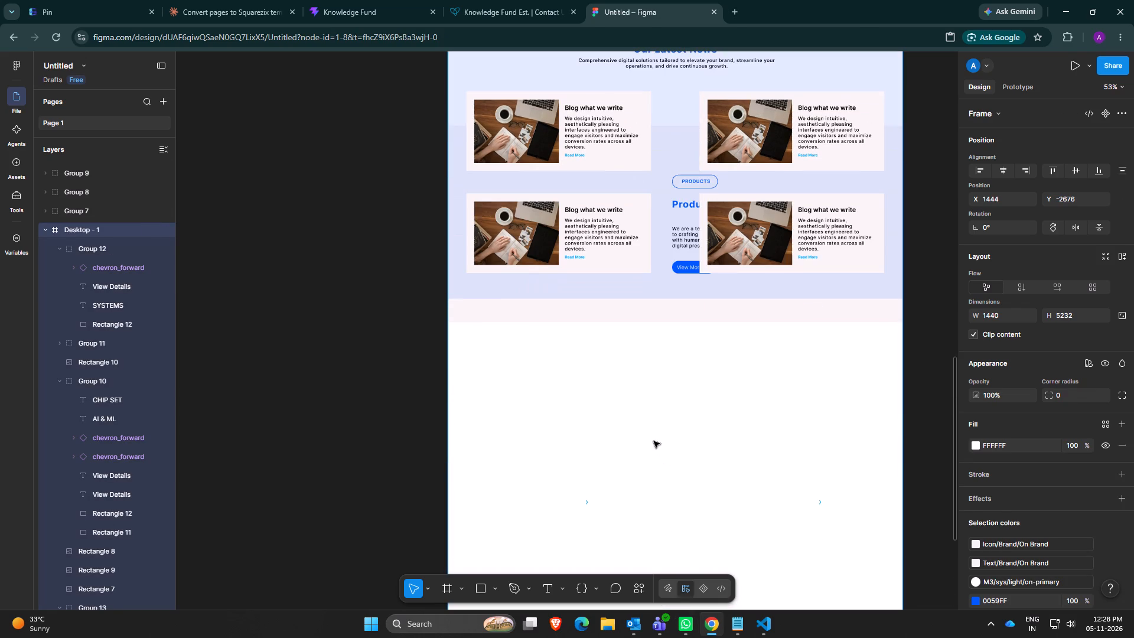
ctrl+drag(640, 310, 643, 355)
click(636, 304)
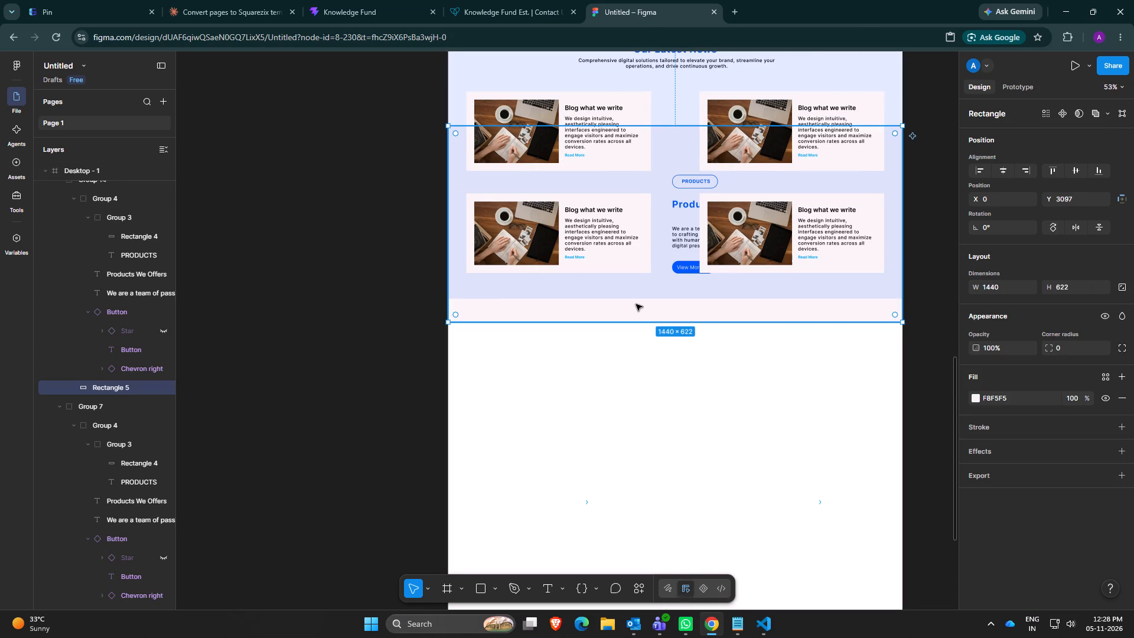
ctrl+drag(636, 304, 638, 347)
click(638, 347)
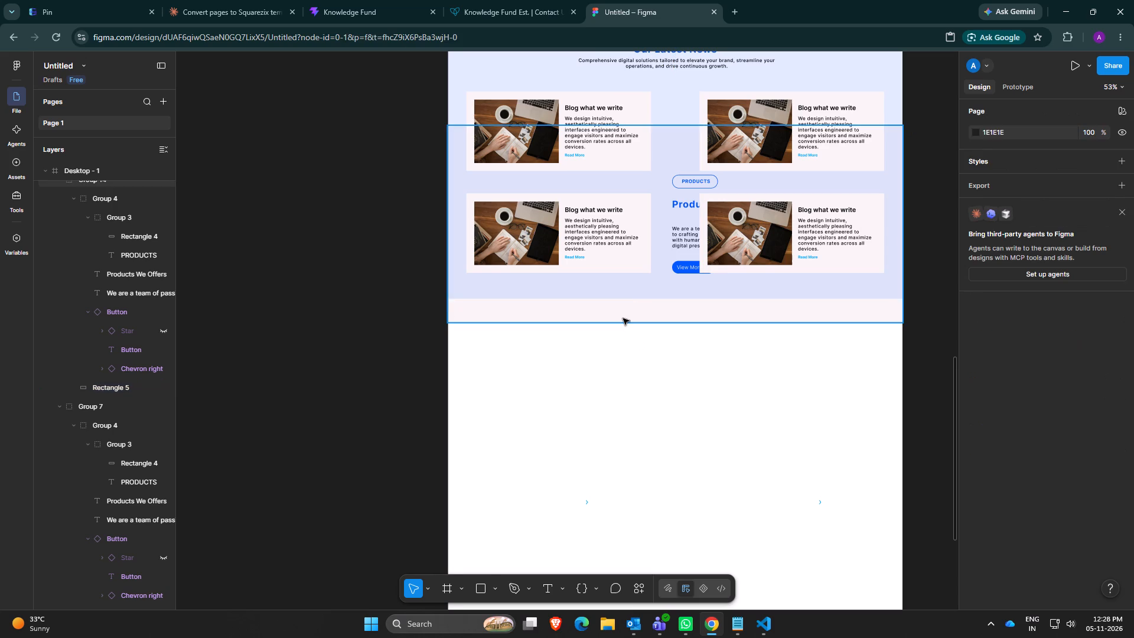
click(623, 318)
drag(637, 313, 637, 406)
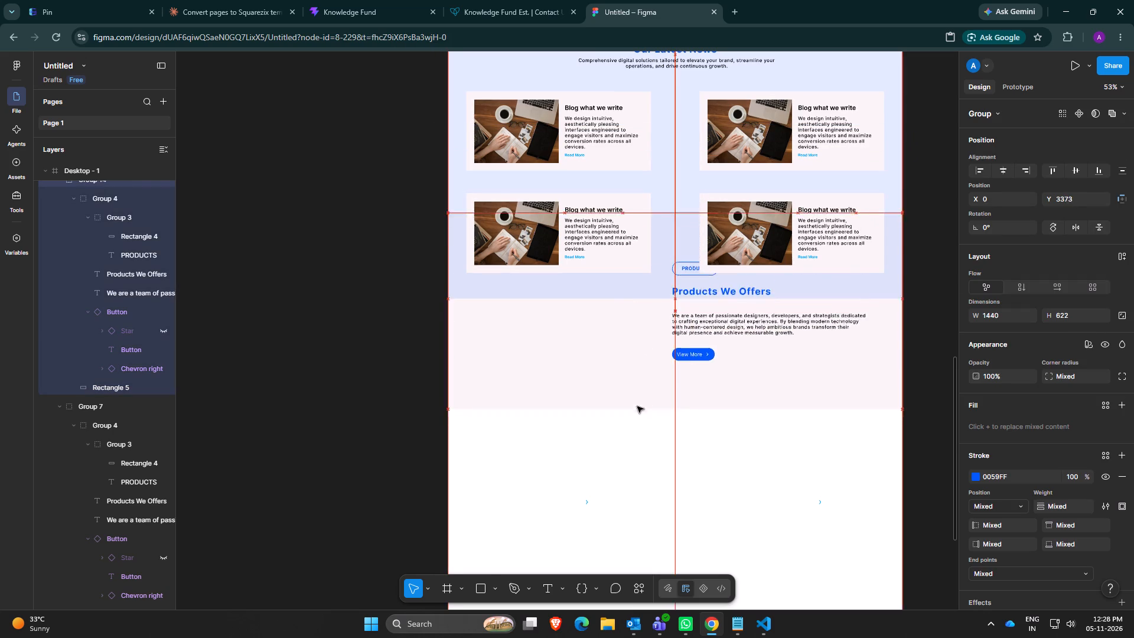
drag(637, 406, 637, 485)
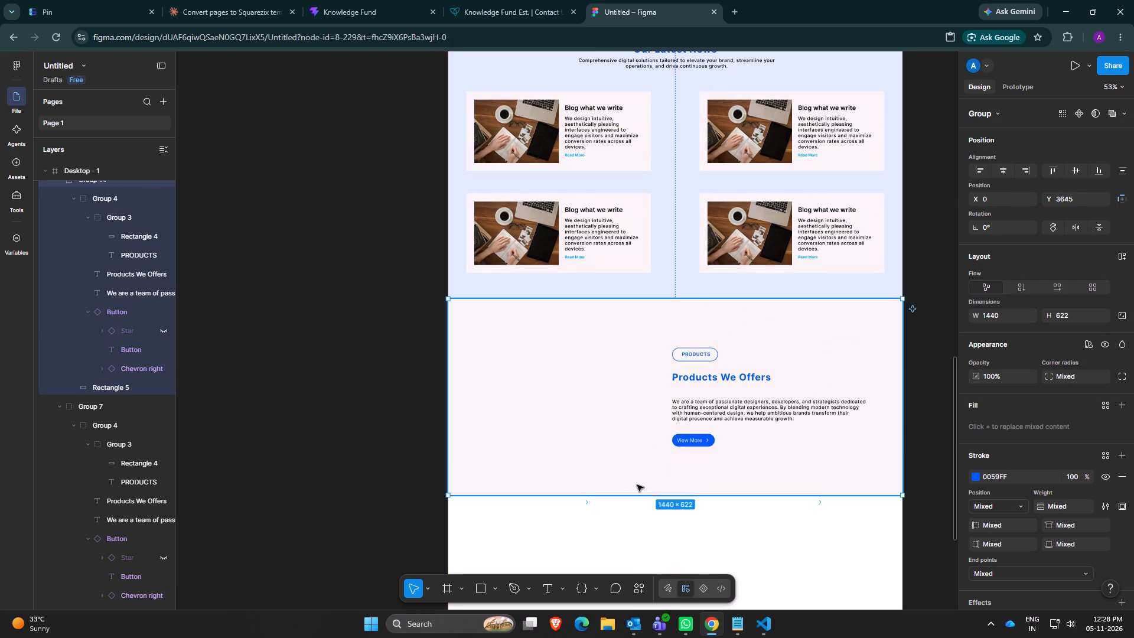
Delete the text and button group from the duplicated Products section, keeping its background rectangle.
click(642, 437)
scroll(642, 437, up, 16)
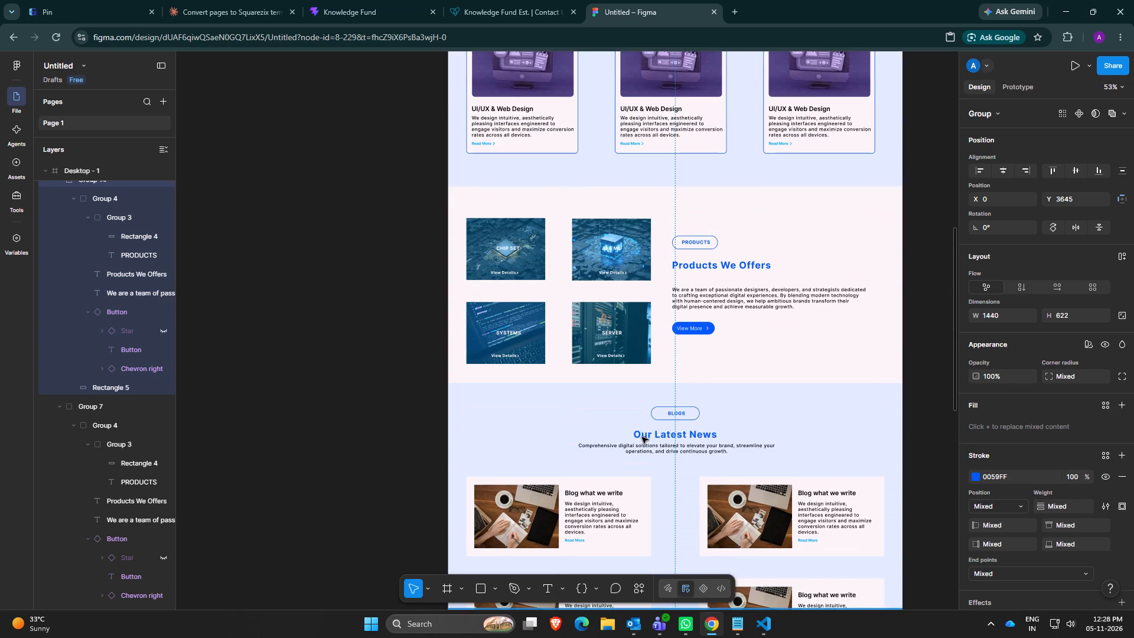
scroll(642, 437, down, 17)
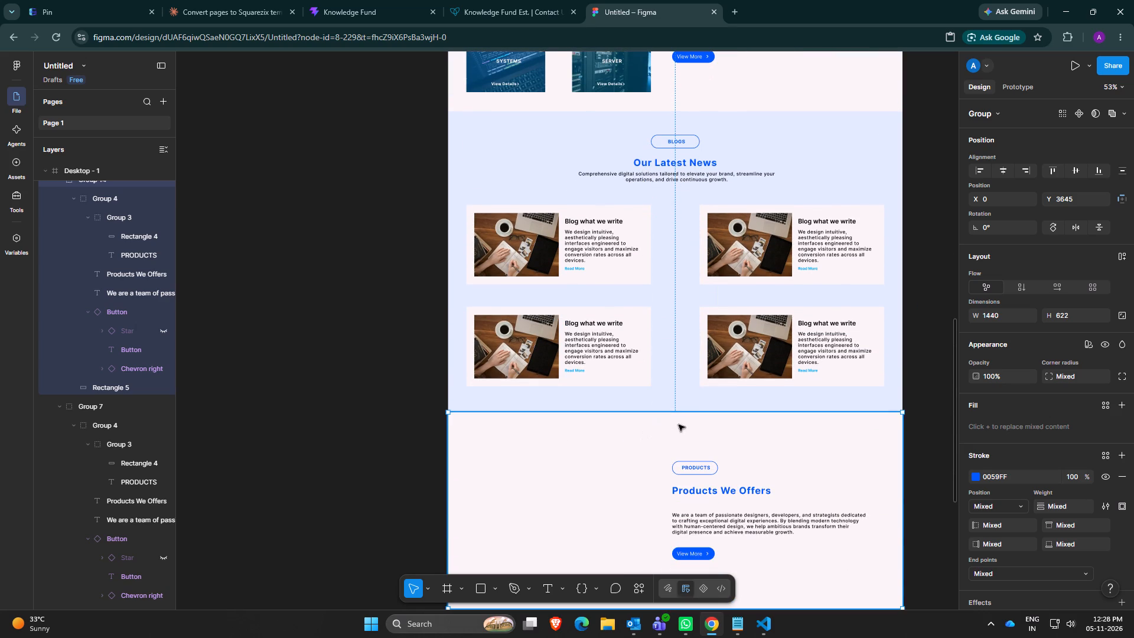
click(702, 461)
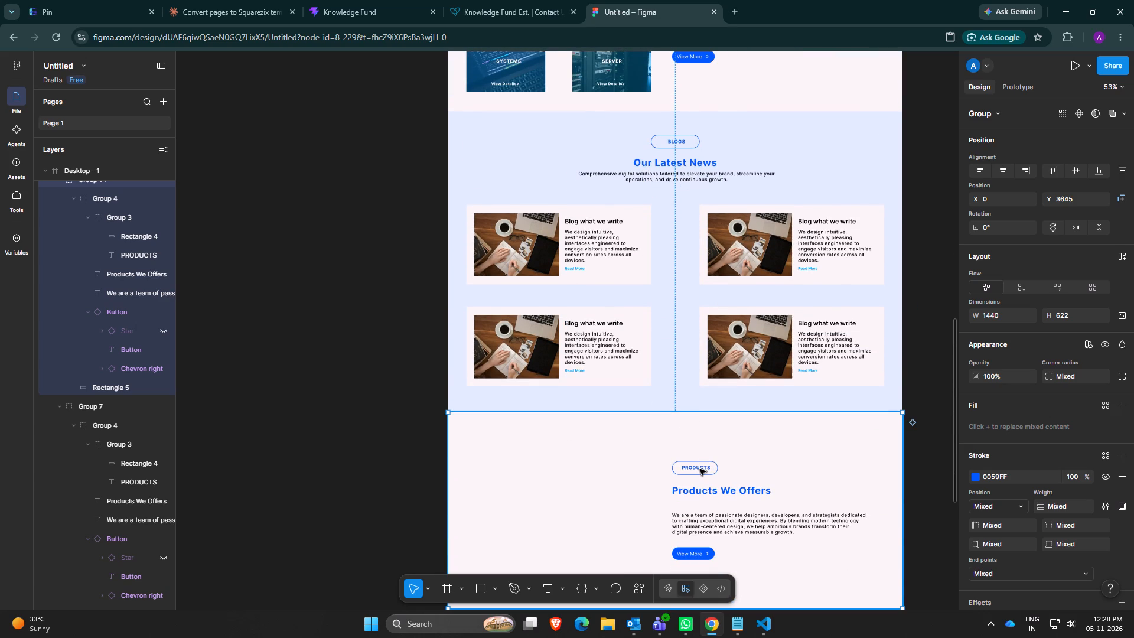
ctrl+click(700, 469)
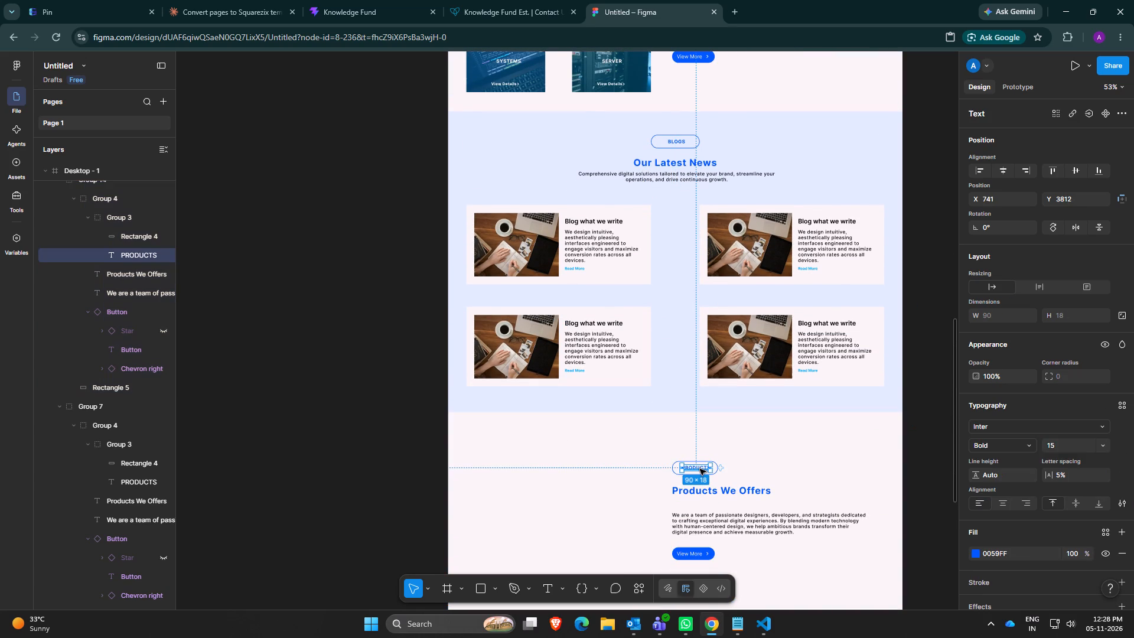
click(125, 214)
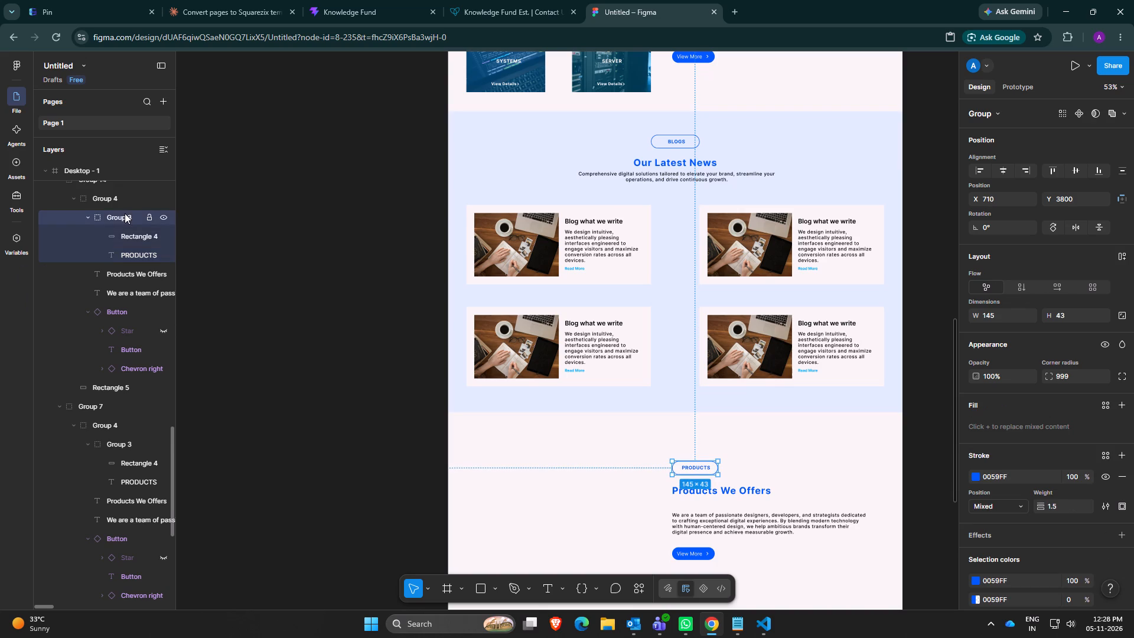
click(120, 197)
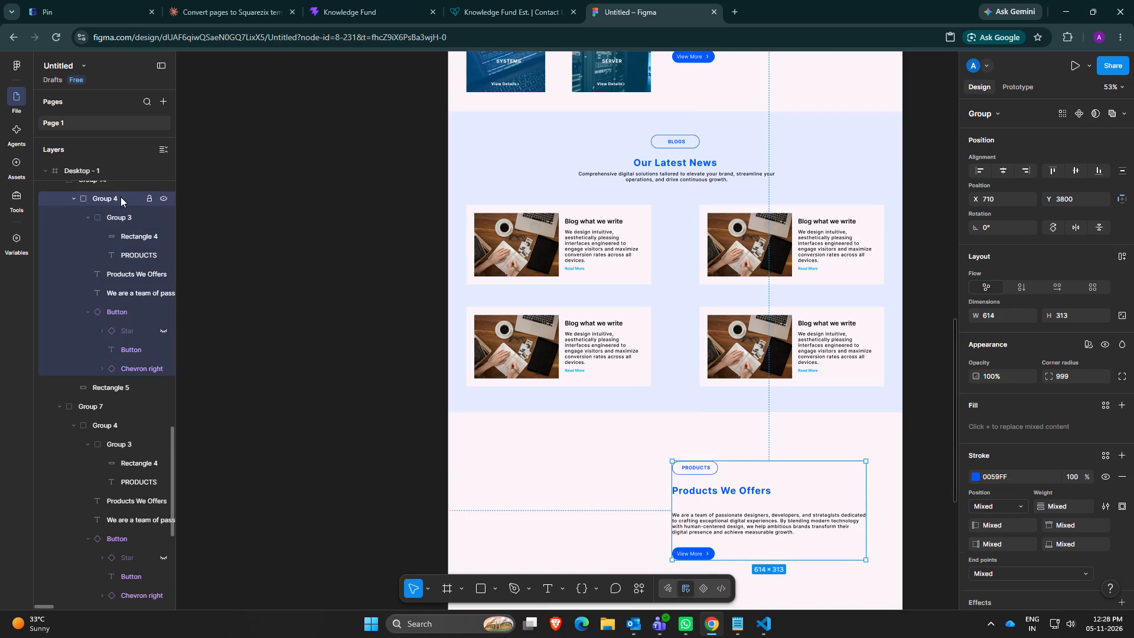
key(Delete)
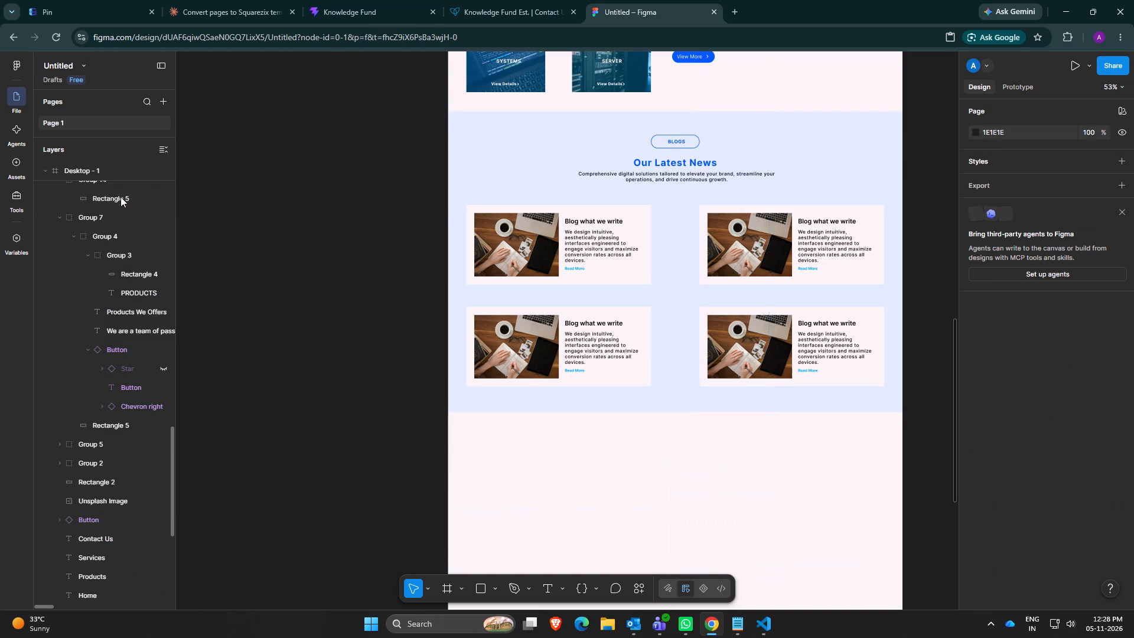
Copy the Blogs section's heading group, with its label, title and description, and paste it onto the page.
scroll(639, 432, down, 1)
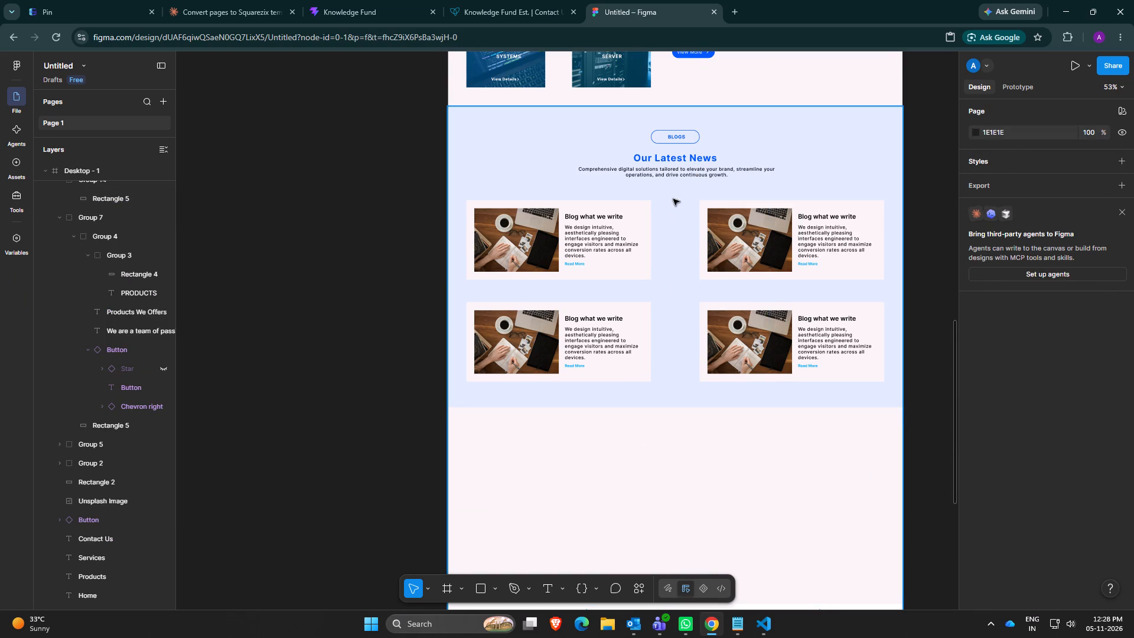
click(673, 140)
ctrl+click(673, 140)
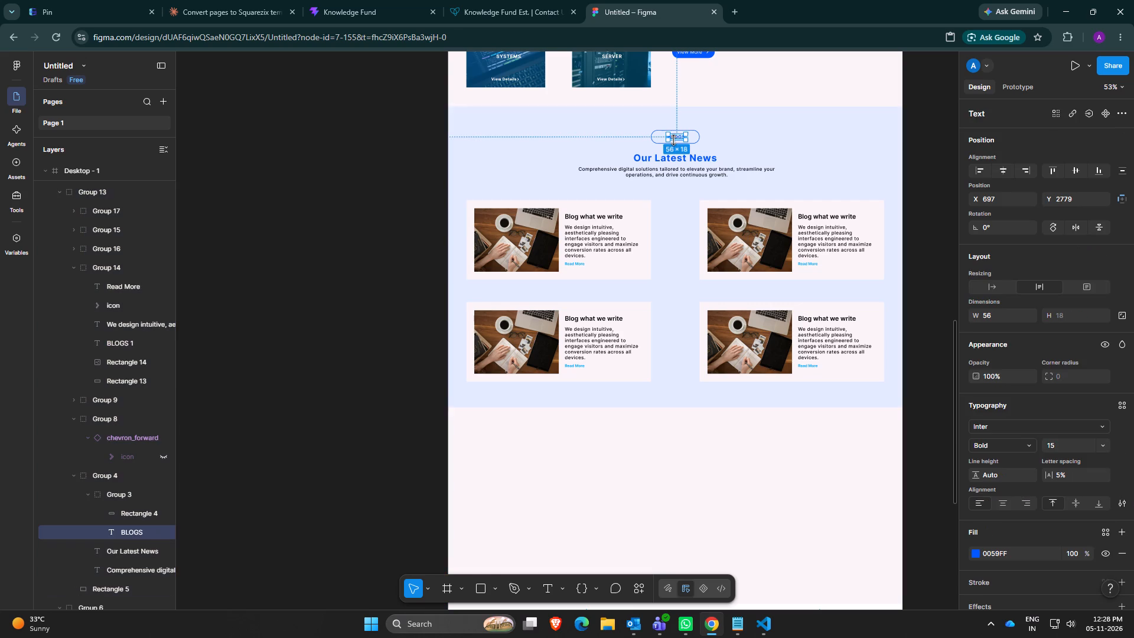
click(123, 416)
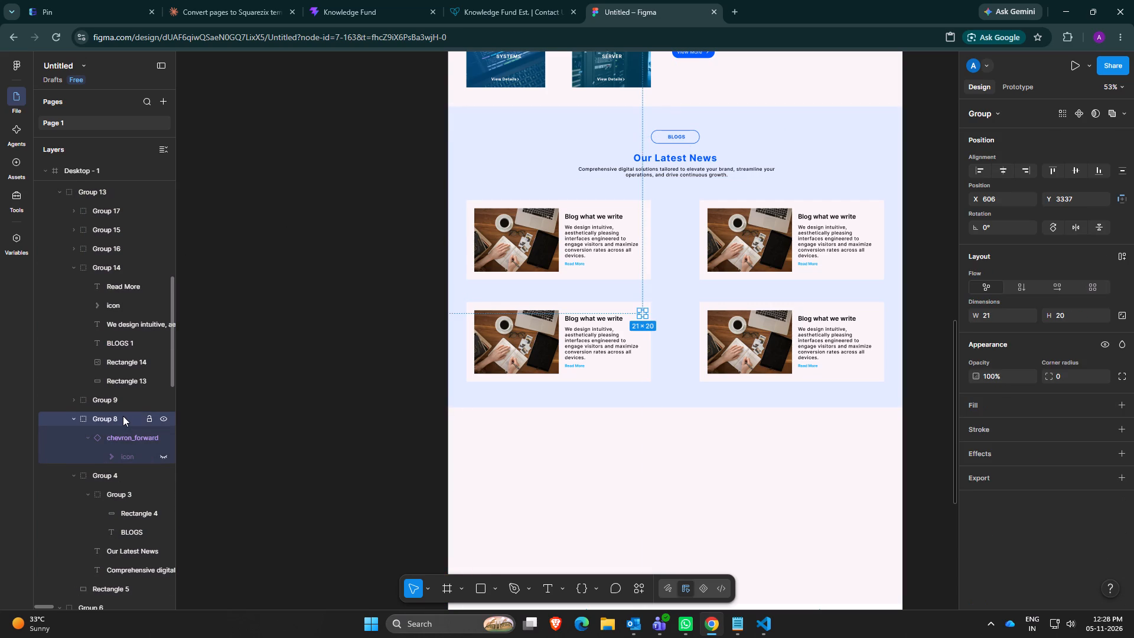
scroll(123, 416, down, 3)
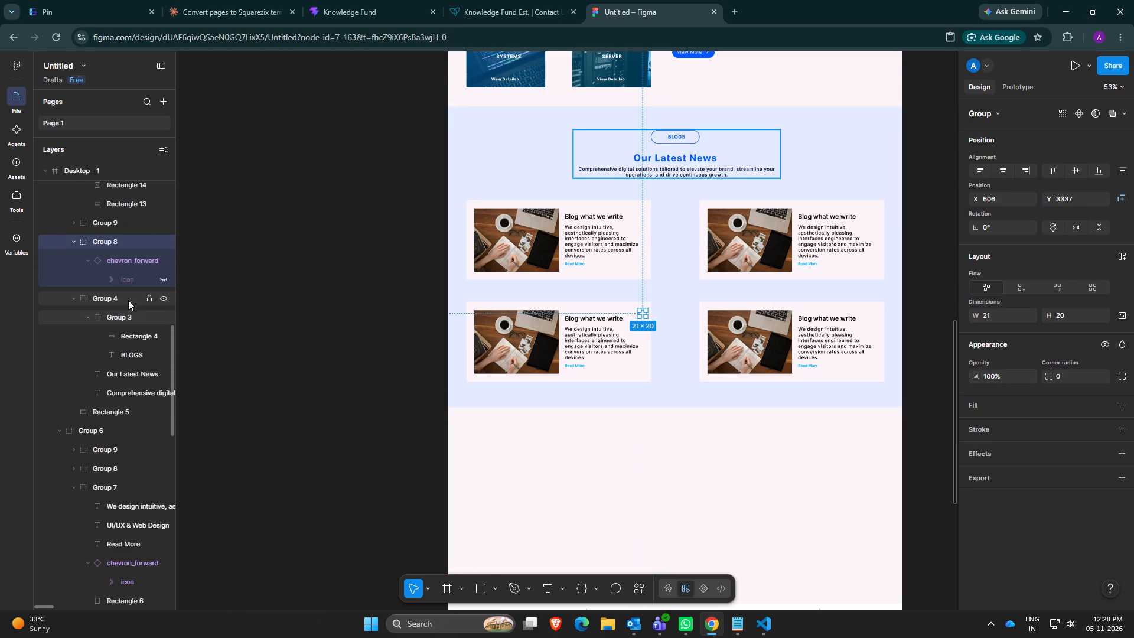
click(128, 299)
right_click(128, 299)
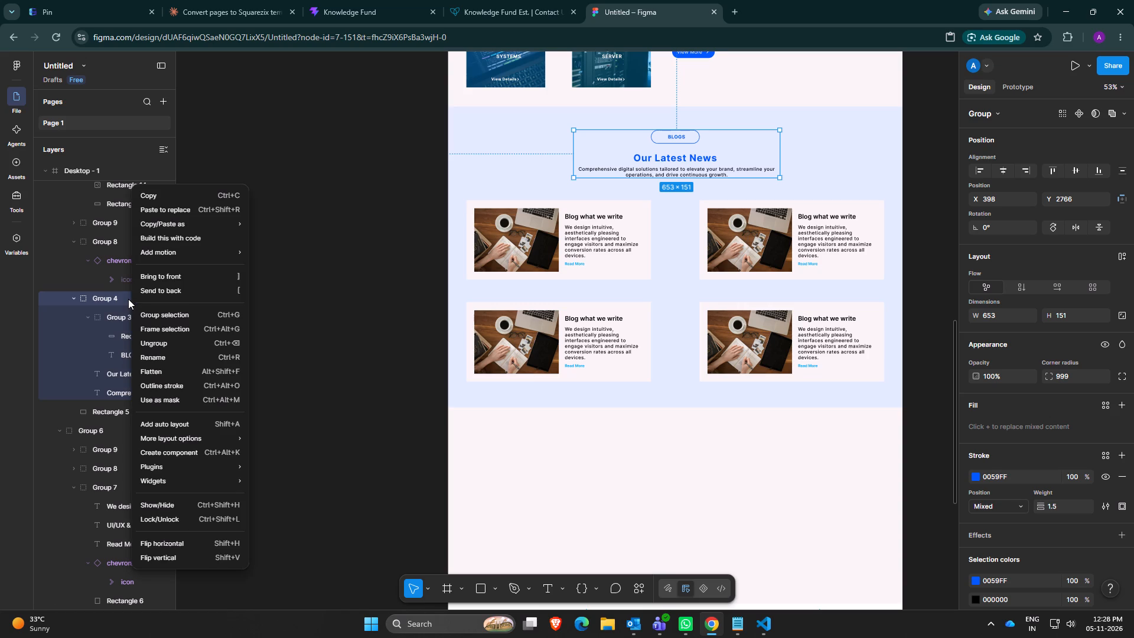
click(158, 197)
click(663, 439)
right_click(663, 439)
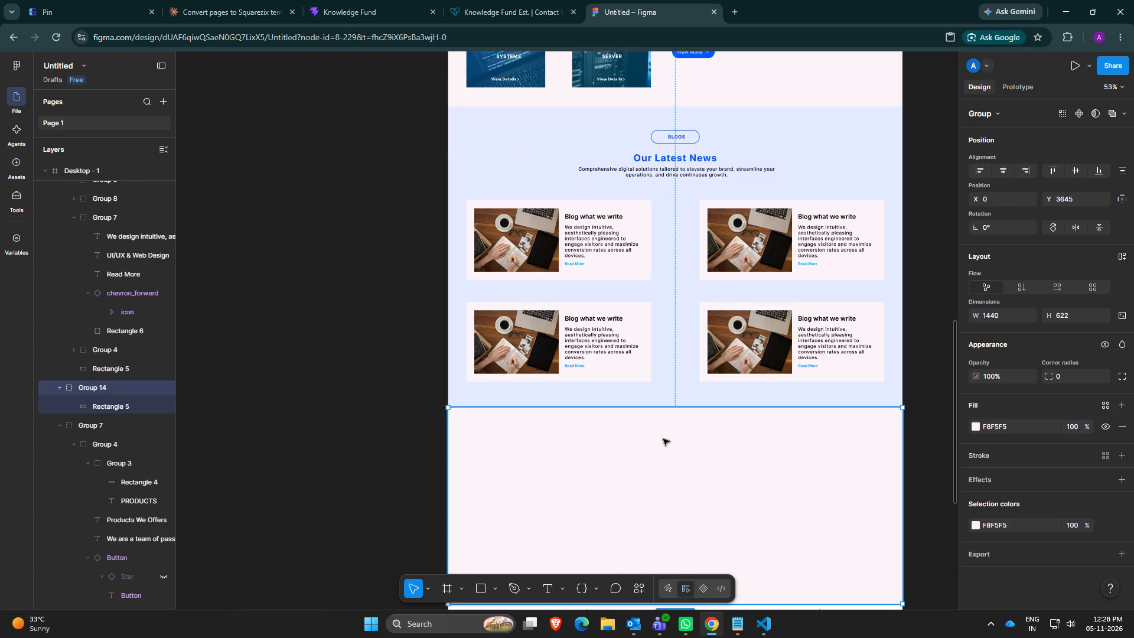
click(585, 460)
right_click(659, 470)
click(690, 197)
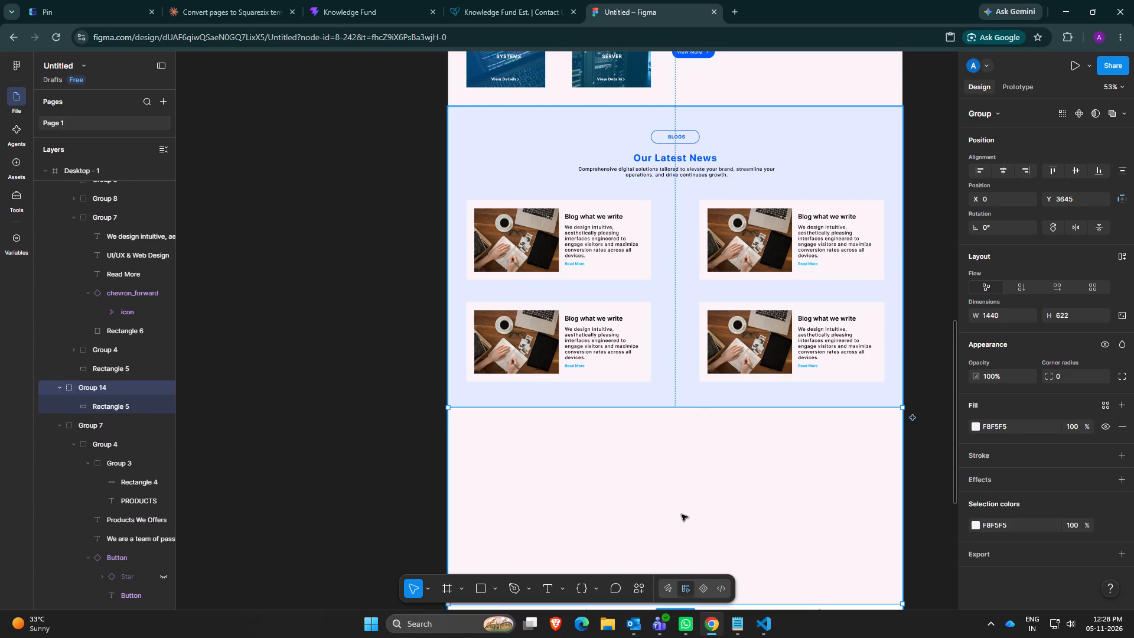
Position the pasted heading group centred near the top of the empty section, at X 398 and Y 3726.
scroll(682, 515, down, 4)
drag(807, 346, 710, 419)
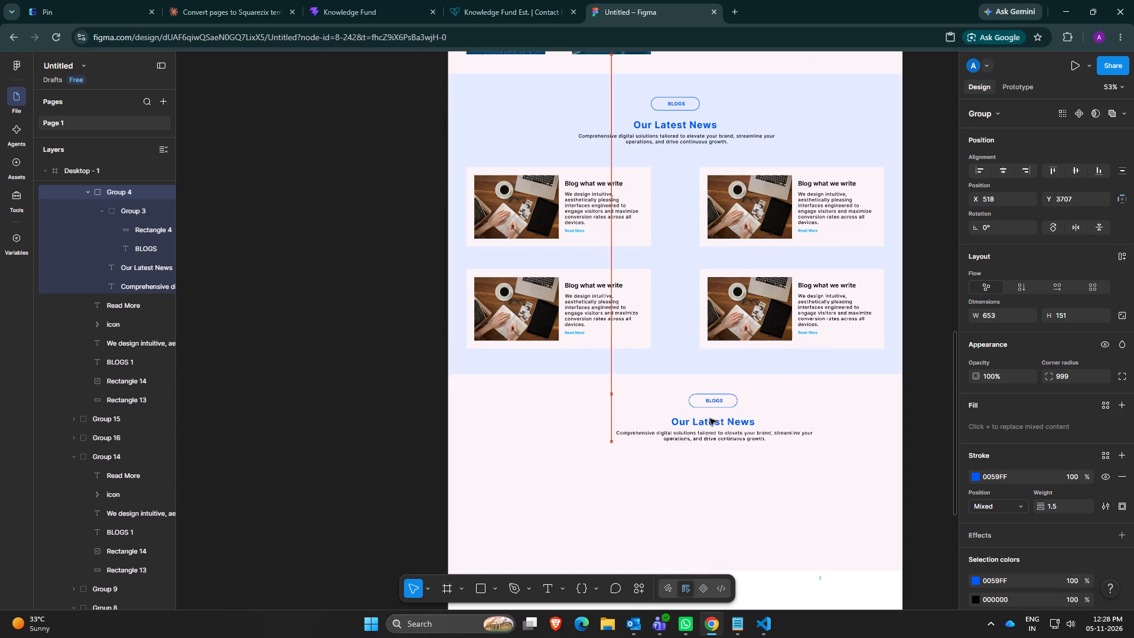
drag(710, 419, 685, 422)
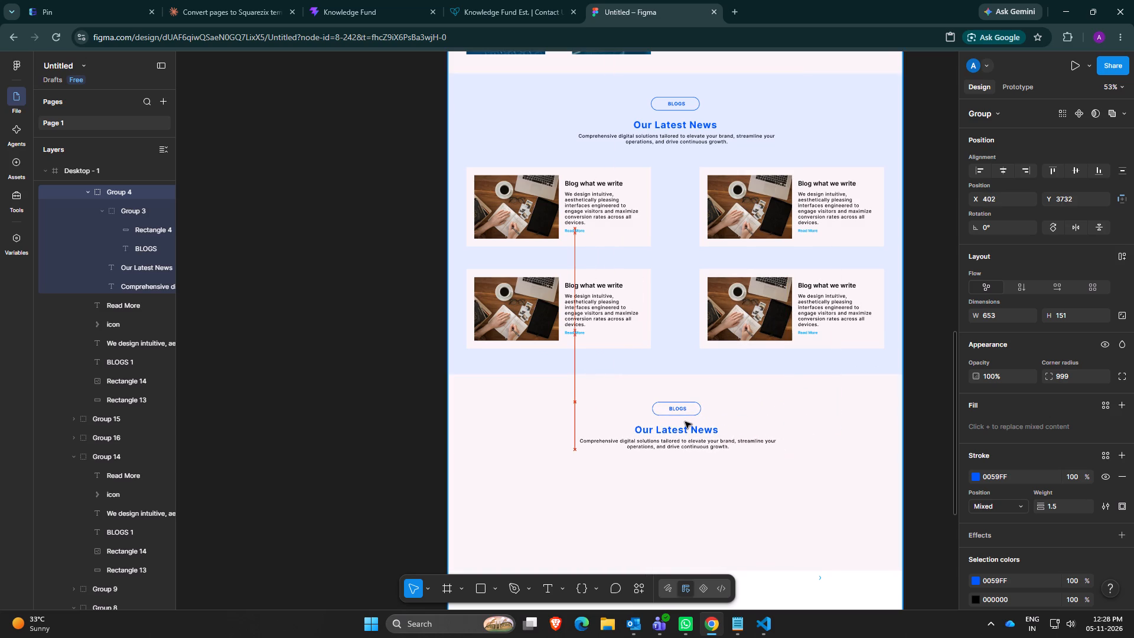
drag(685, 422, 688, 420)
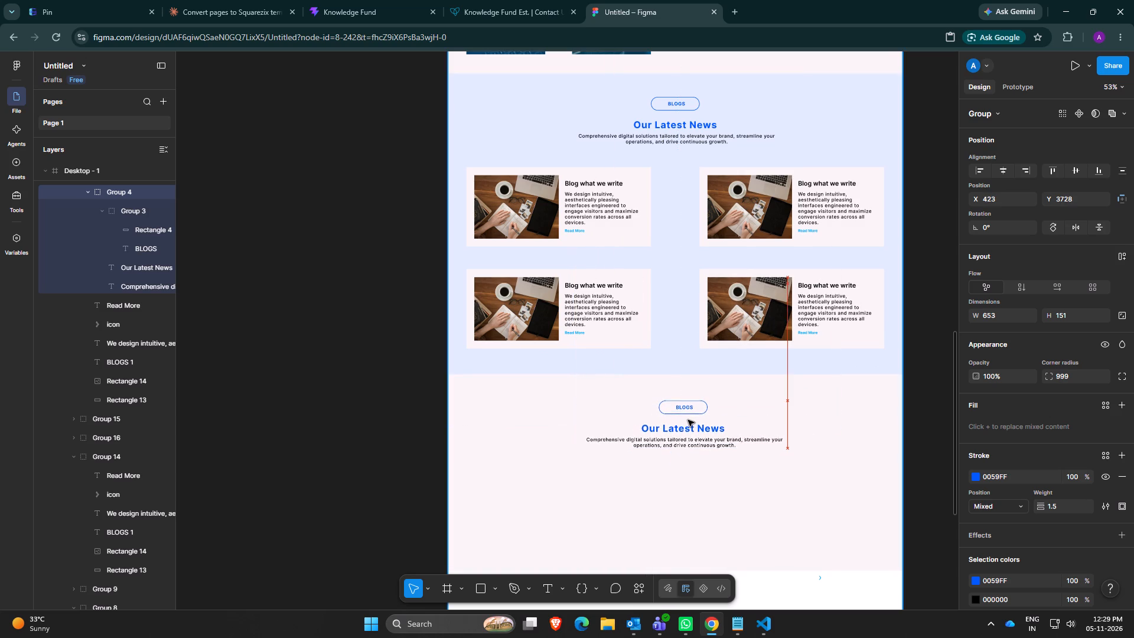
drag(688, 420, 684, 427)
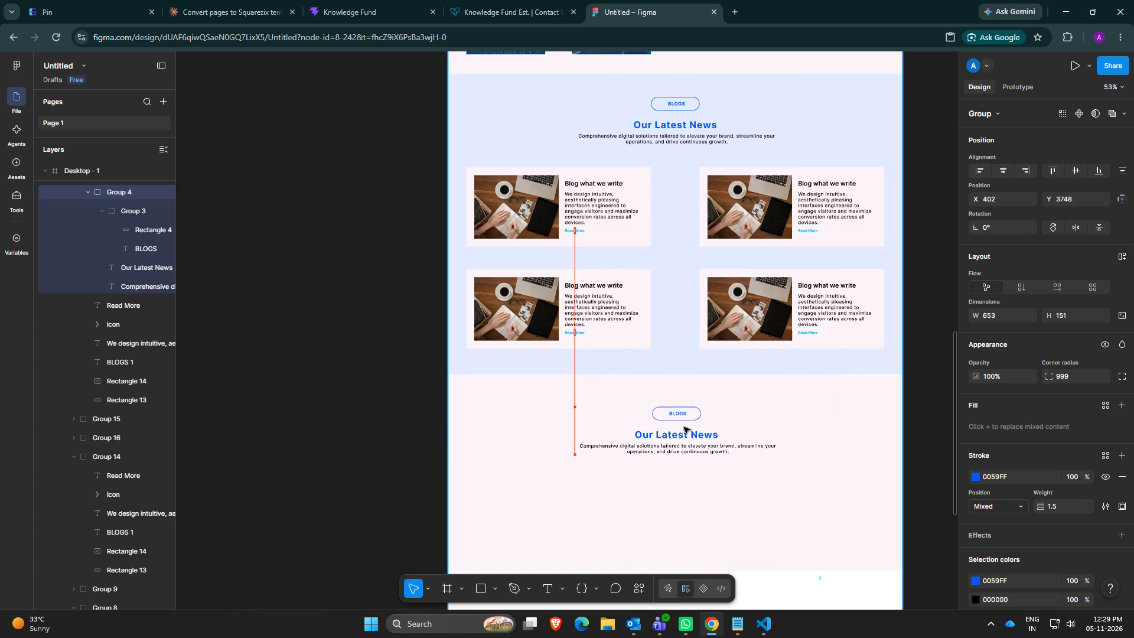
drag(684, 427, 682, 420)
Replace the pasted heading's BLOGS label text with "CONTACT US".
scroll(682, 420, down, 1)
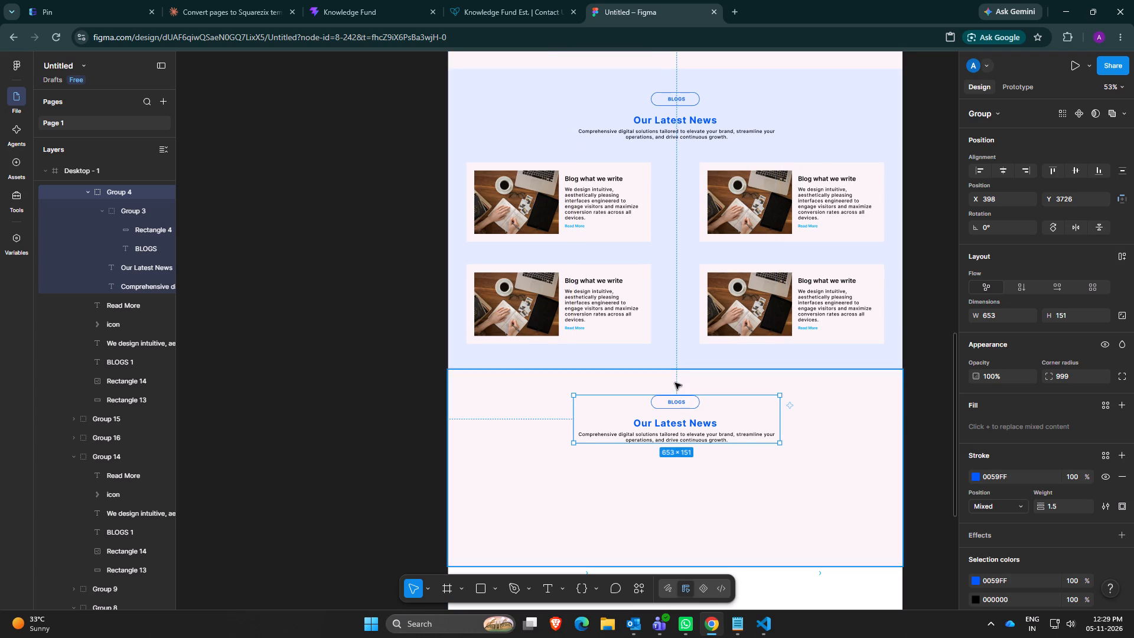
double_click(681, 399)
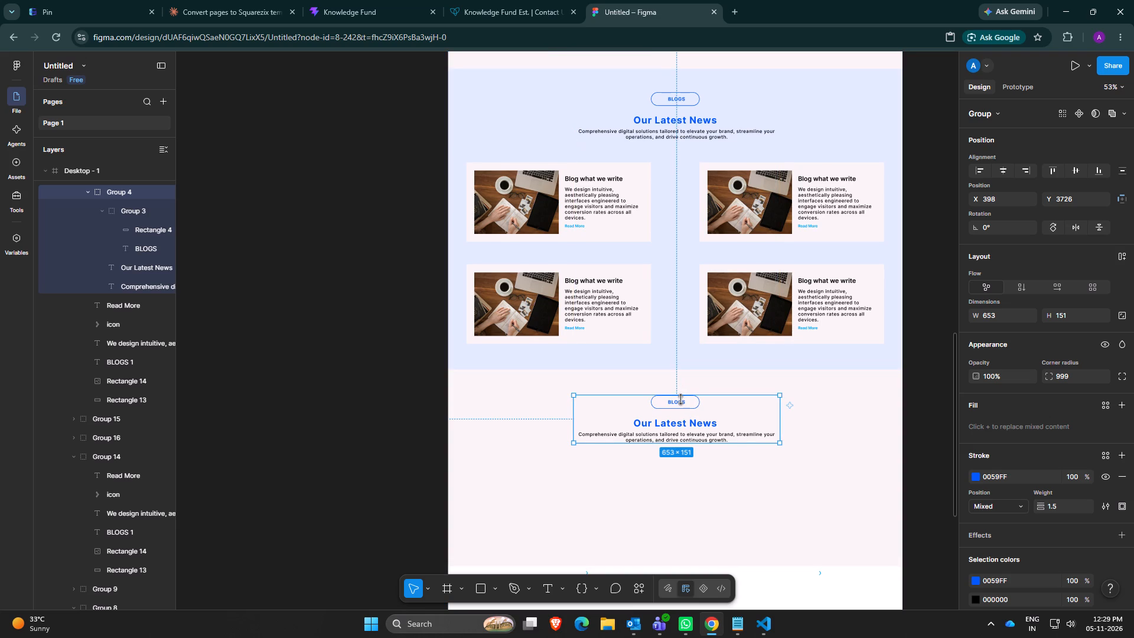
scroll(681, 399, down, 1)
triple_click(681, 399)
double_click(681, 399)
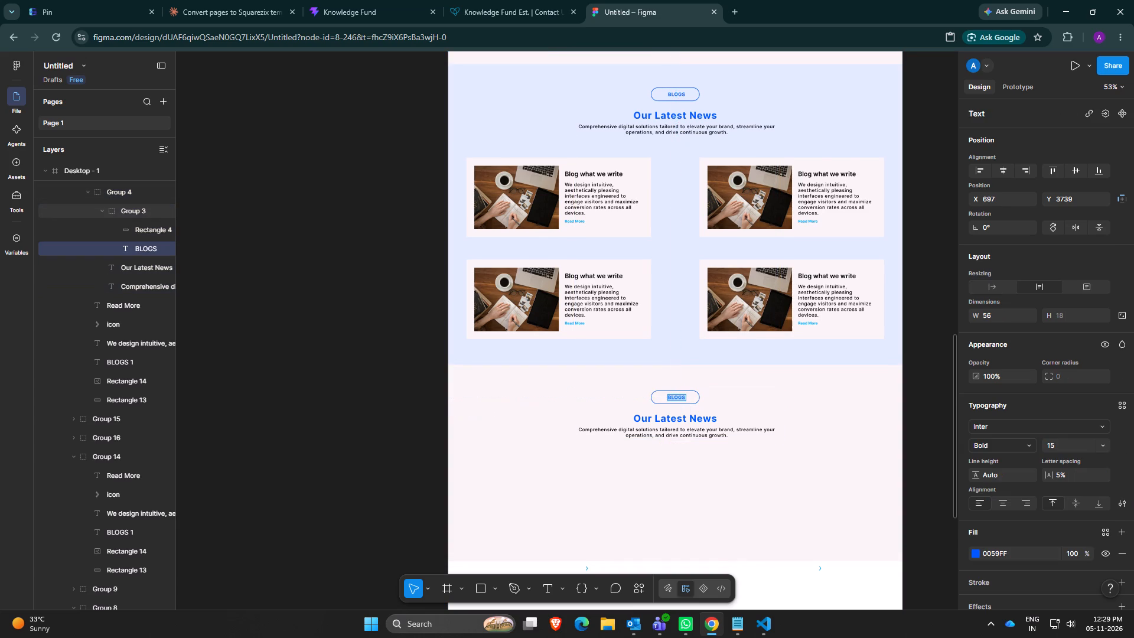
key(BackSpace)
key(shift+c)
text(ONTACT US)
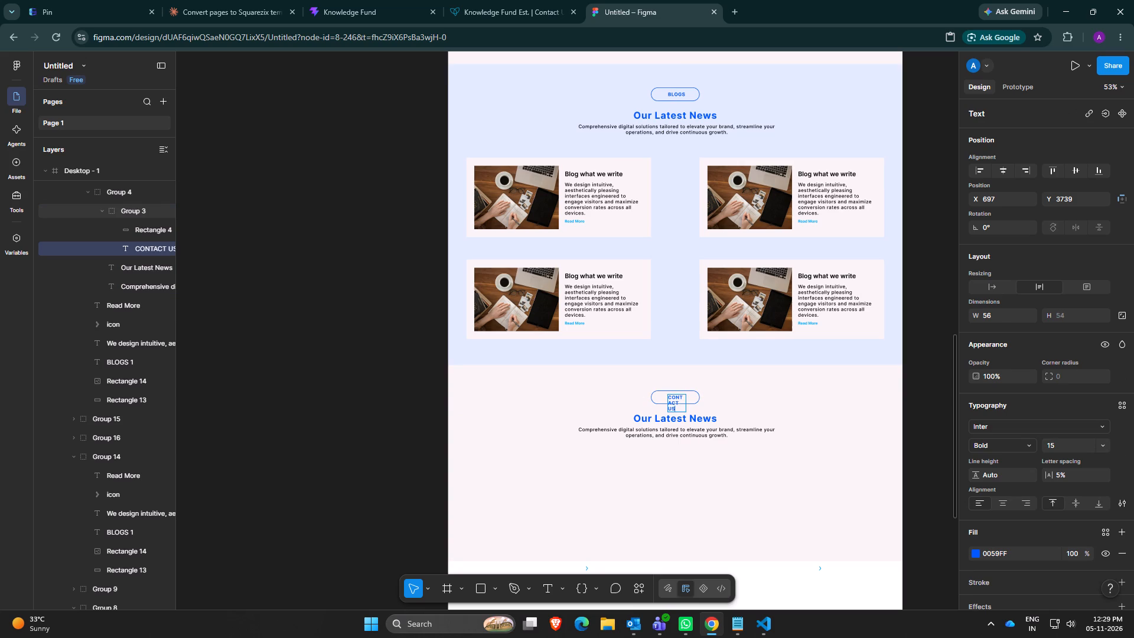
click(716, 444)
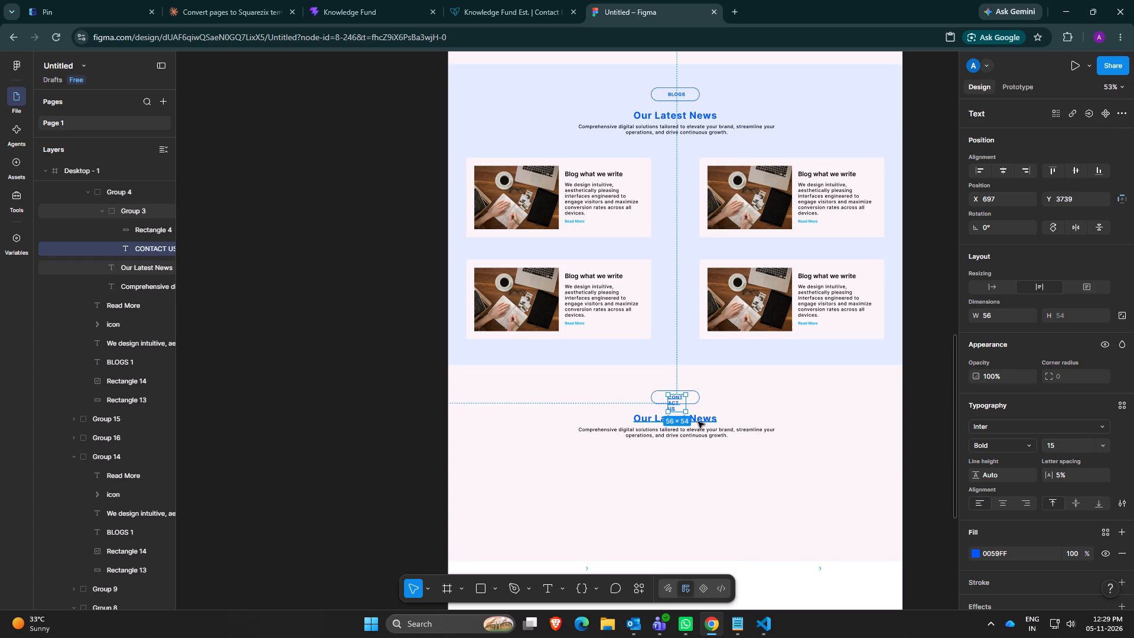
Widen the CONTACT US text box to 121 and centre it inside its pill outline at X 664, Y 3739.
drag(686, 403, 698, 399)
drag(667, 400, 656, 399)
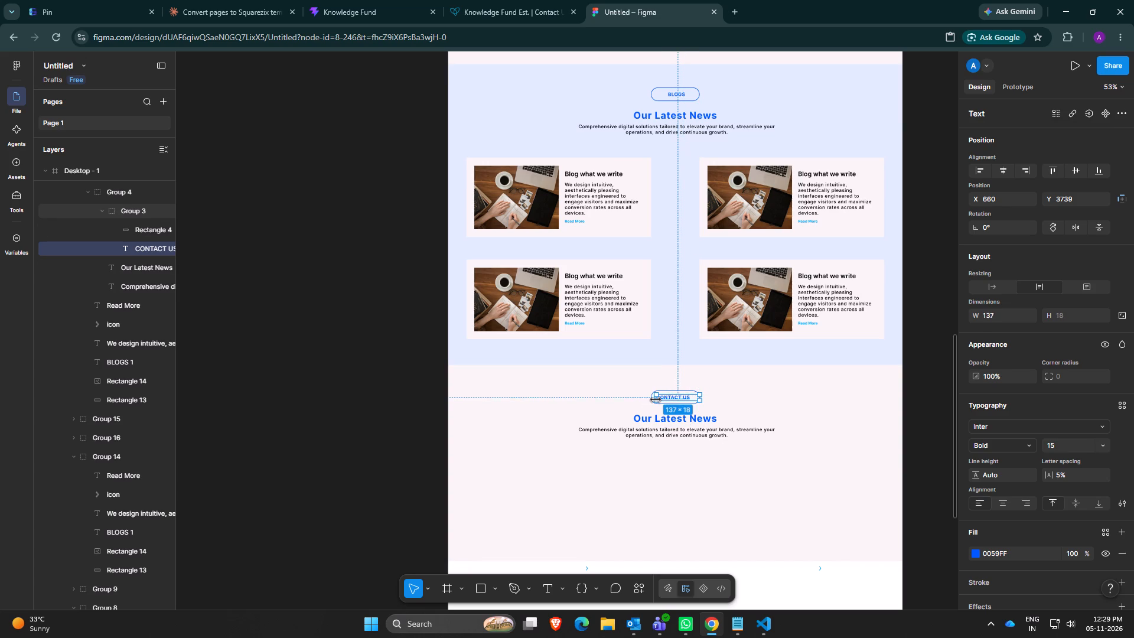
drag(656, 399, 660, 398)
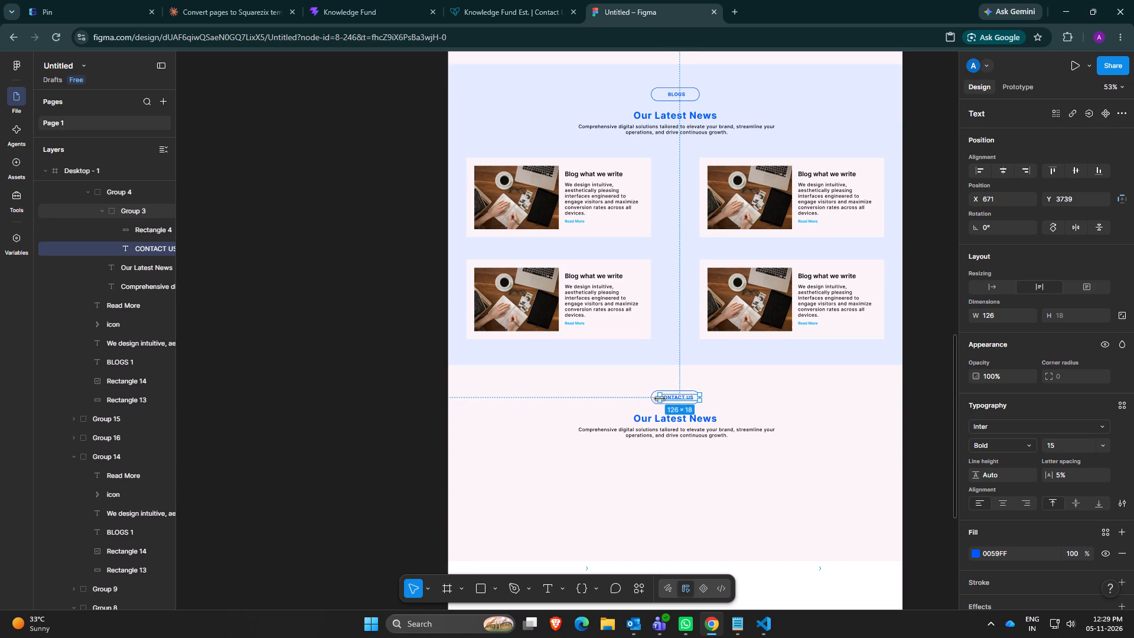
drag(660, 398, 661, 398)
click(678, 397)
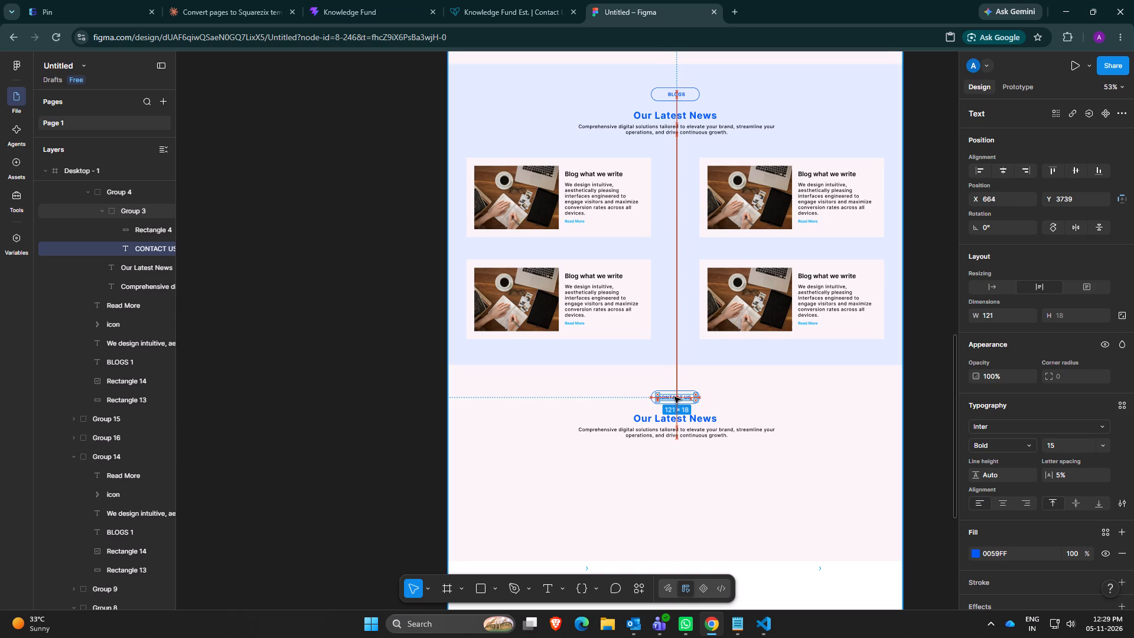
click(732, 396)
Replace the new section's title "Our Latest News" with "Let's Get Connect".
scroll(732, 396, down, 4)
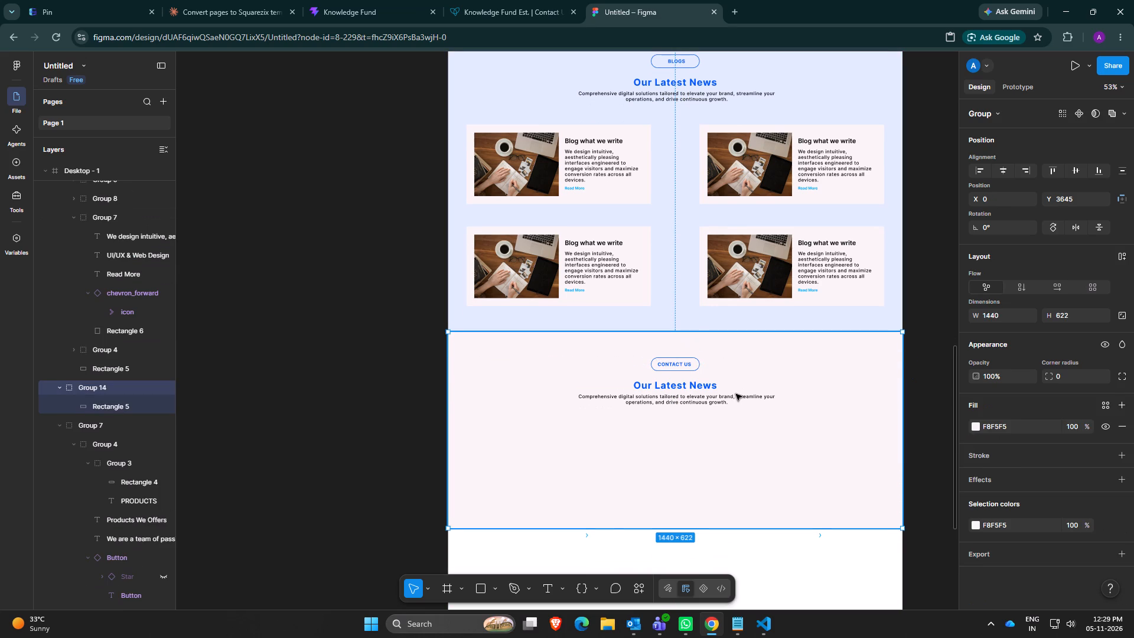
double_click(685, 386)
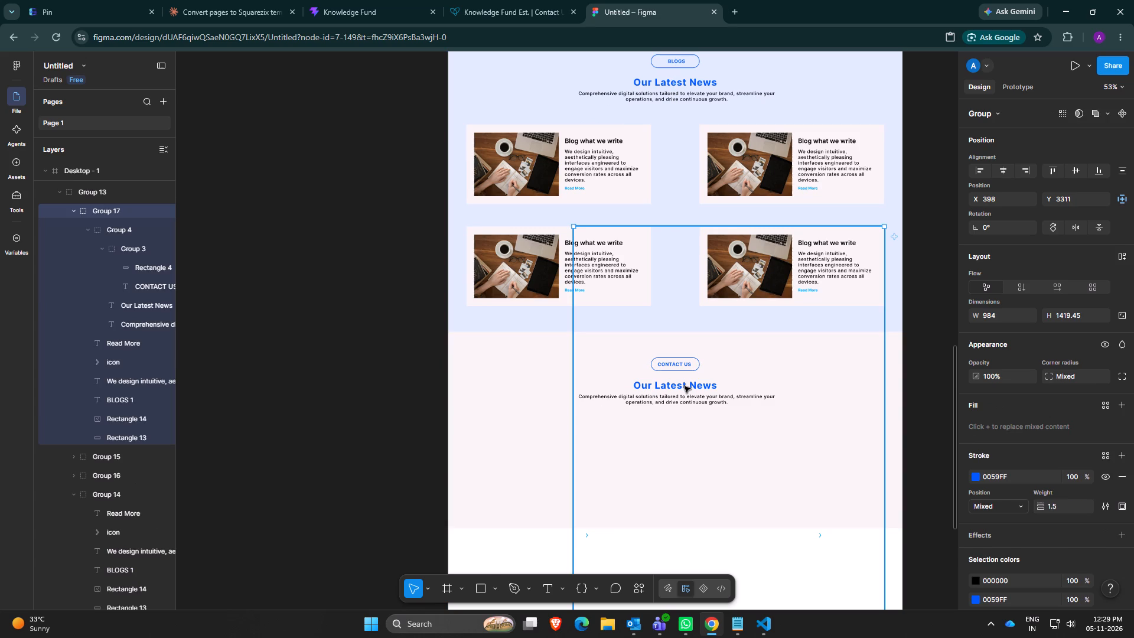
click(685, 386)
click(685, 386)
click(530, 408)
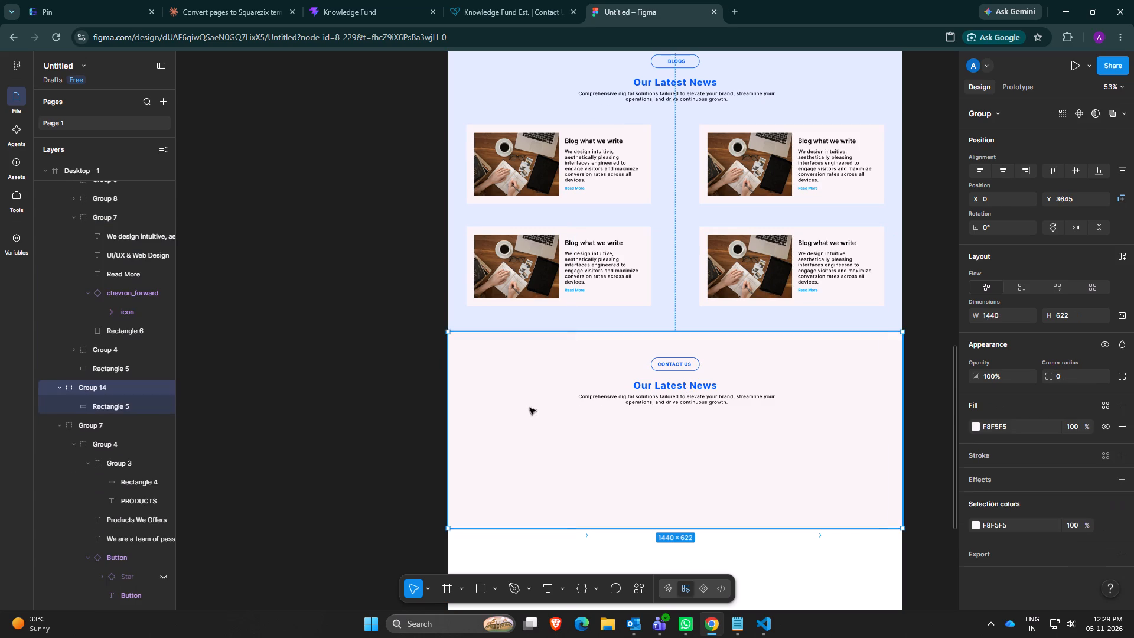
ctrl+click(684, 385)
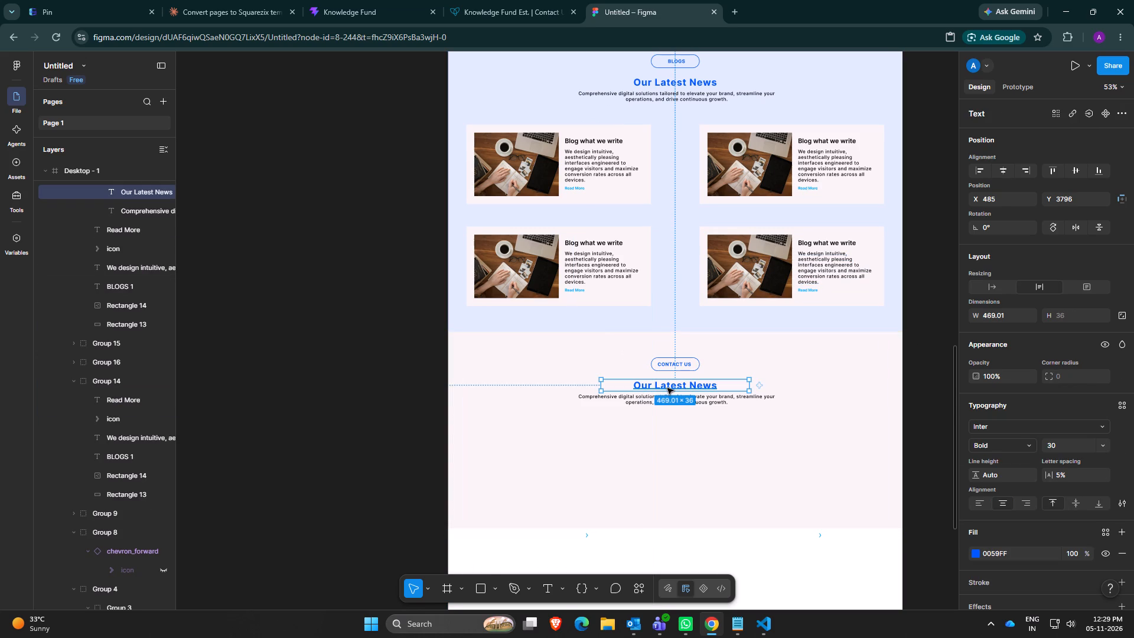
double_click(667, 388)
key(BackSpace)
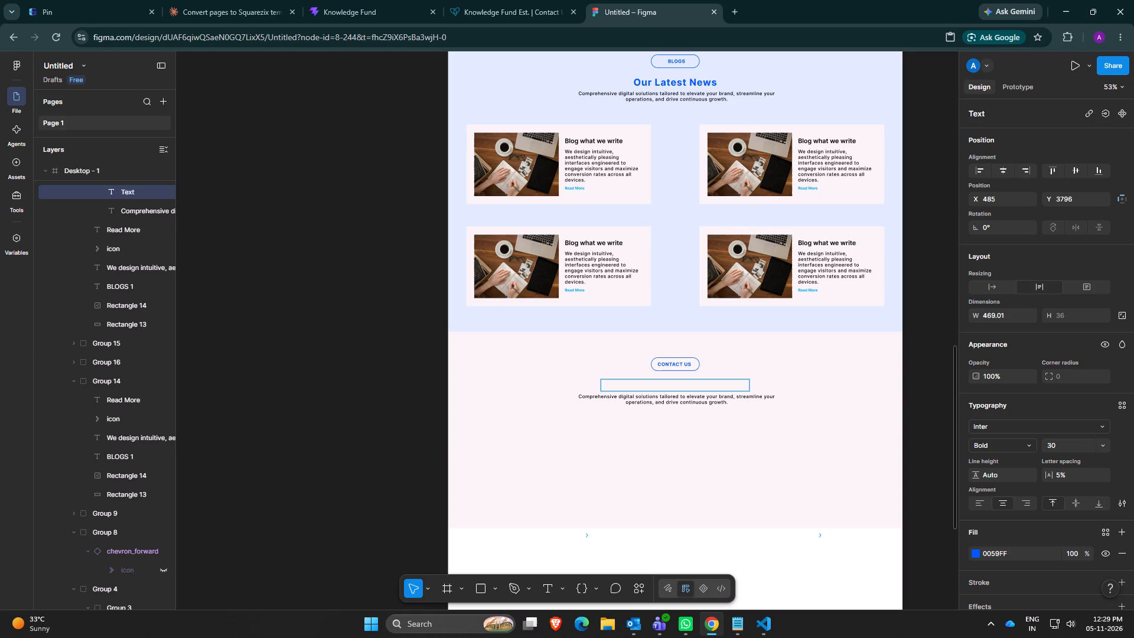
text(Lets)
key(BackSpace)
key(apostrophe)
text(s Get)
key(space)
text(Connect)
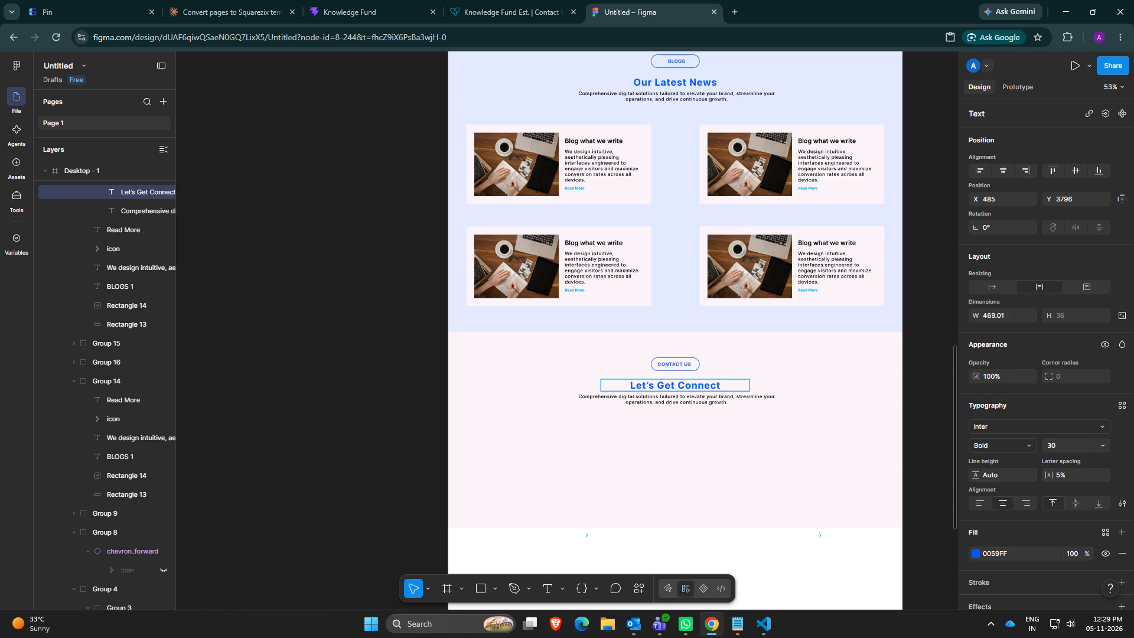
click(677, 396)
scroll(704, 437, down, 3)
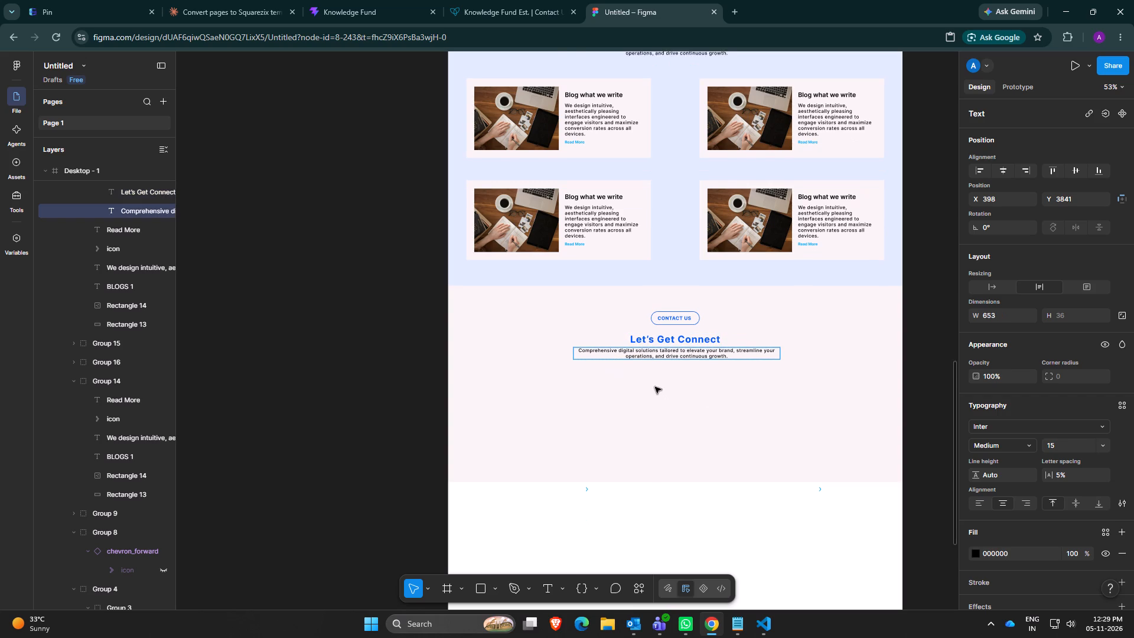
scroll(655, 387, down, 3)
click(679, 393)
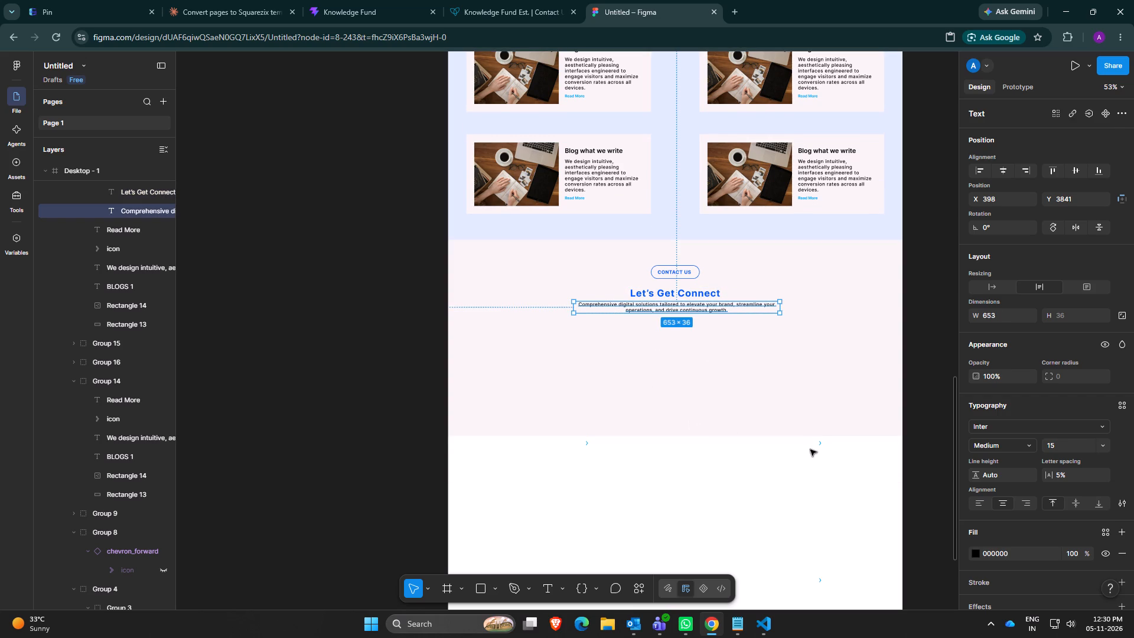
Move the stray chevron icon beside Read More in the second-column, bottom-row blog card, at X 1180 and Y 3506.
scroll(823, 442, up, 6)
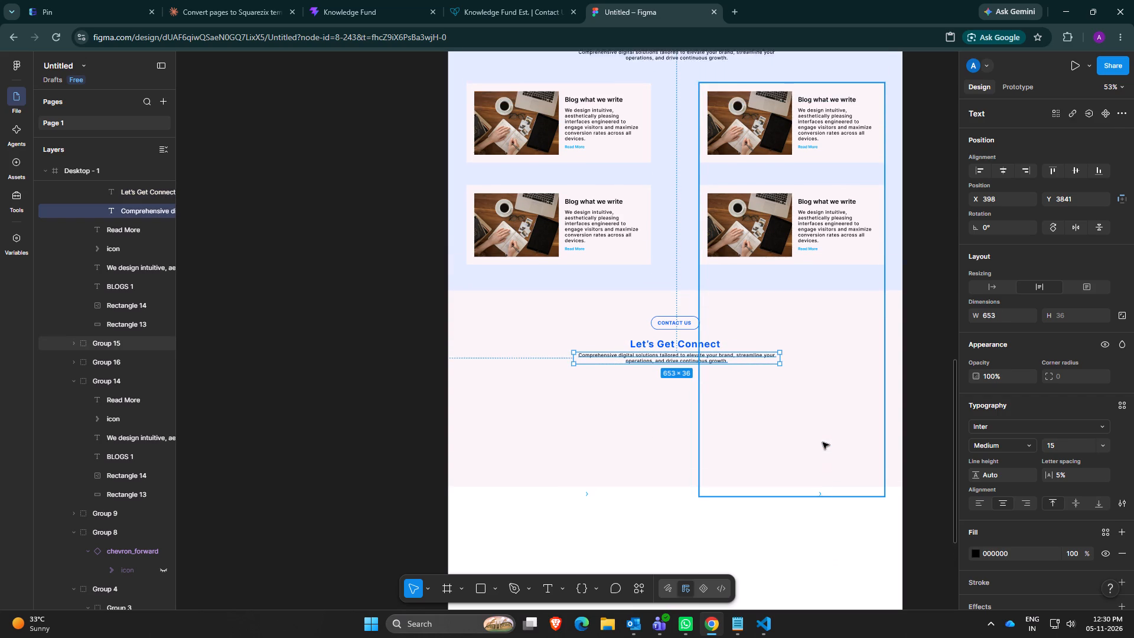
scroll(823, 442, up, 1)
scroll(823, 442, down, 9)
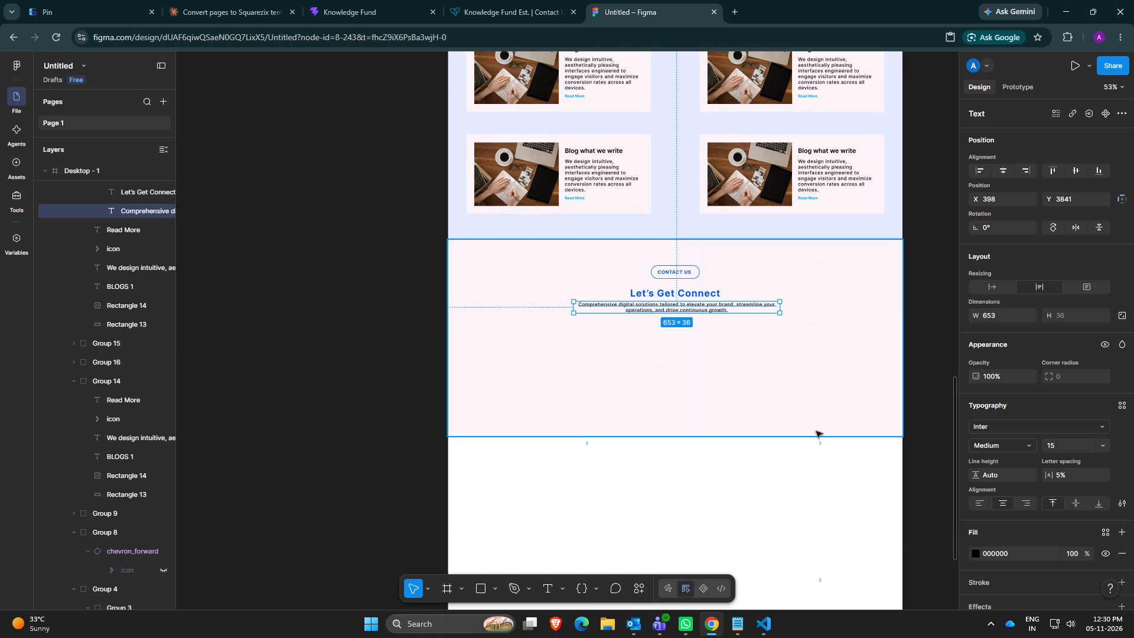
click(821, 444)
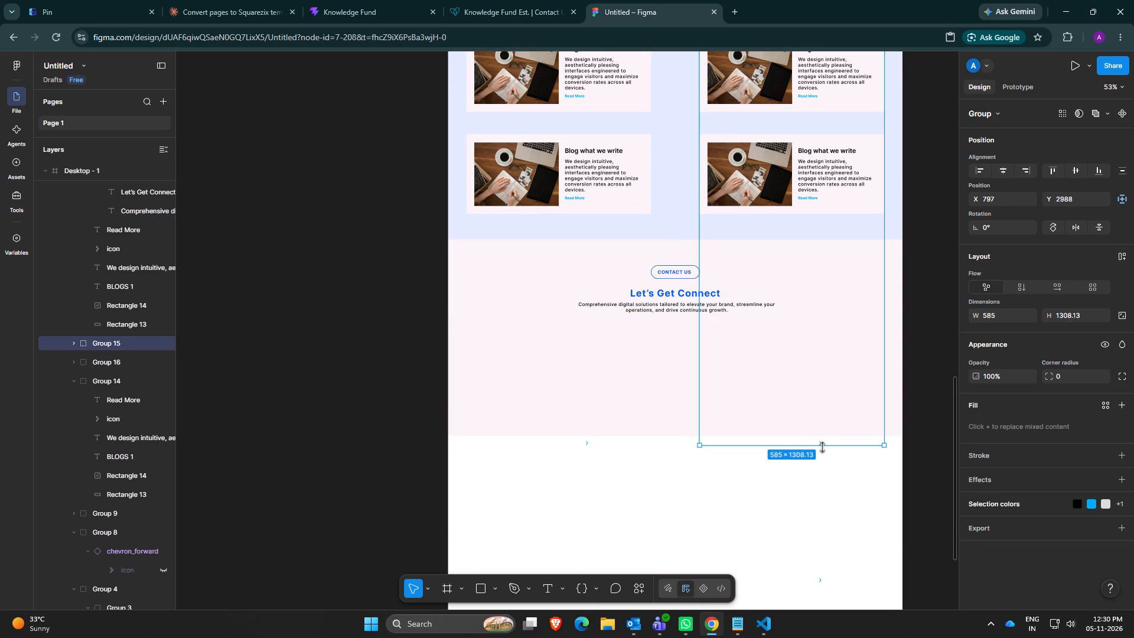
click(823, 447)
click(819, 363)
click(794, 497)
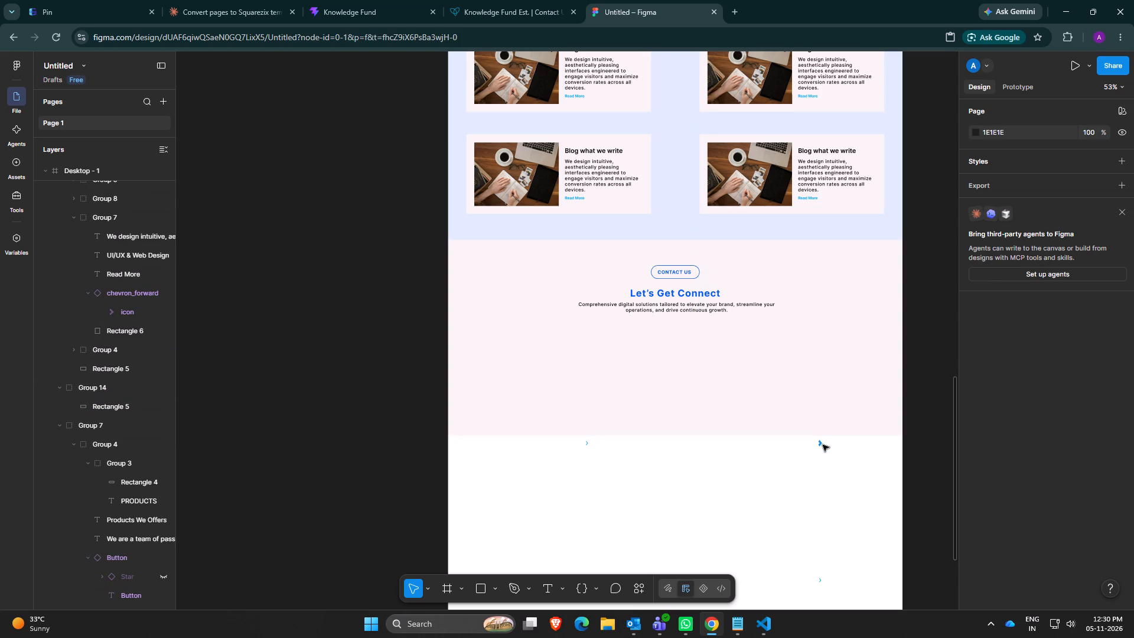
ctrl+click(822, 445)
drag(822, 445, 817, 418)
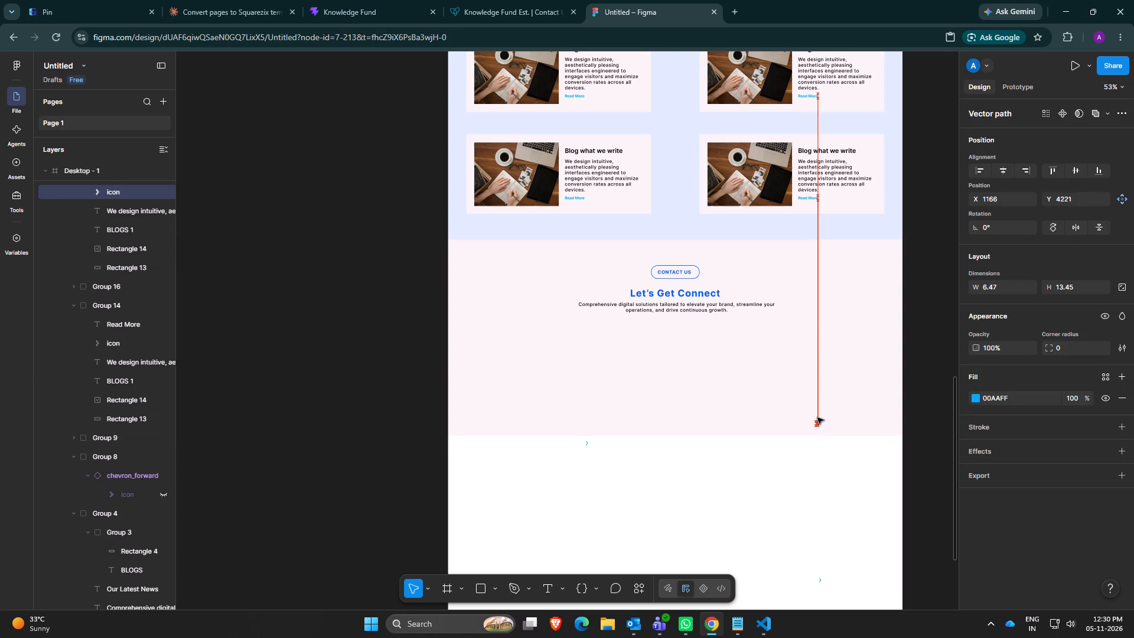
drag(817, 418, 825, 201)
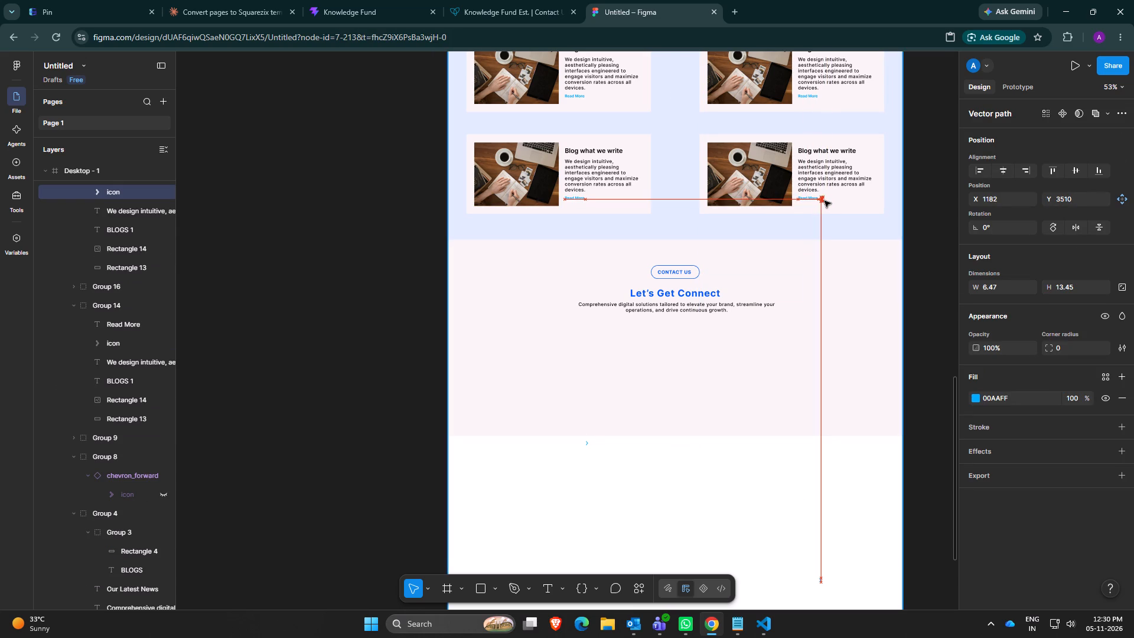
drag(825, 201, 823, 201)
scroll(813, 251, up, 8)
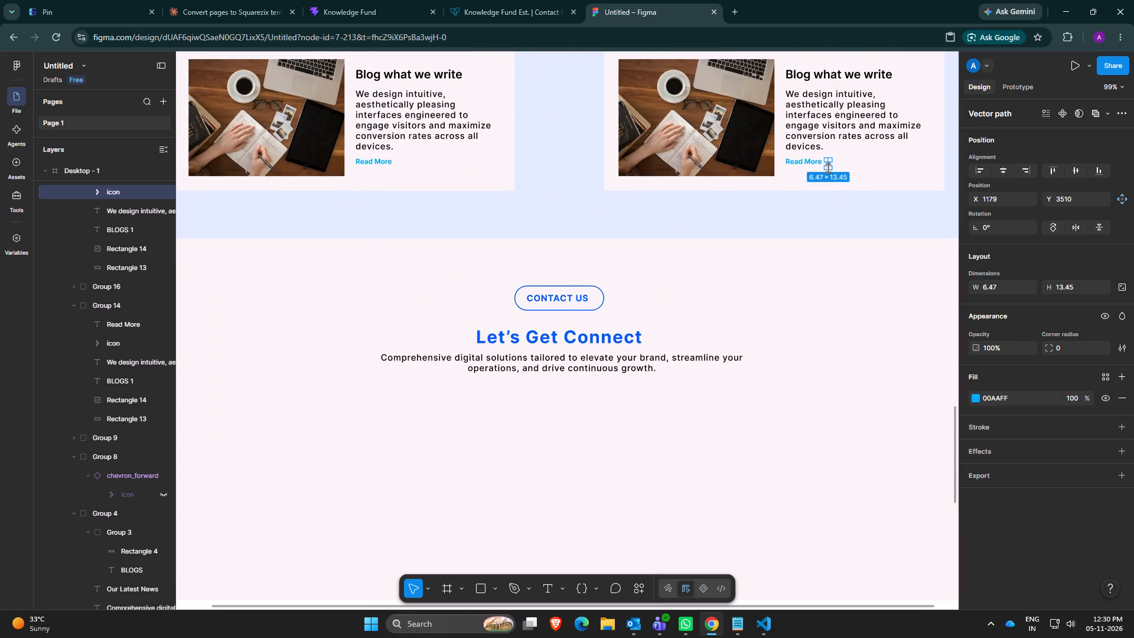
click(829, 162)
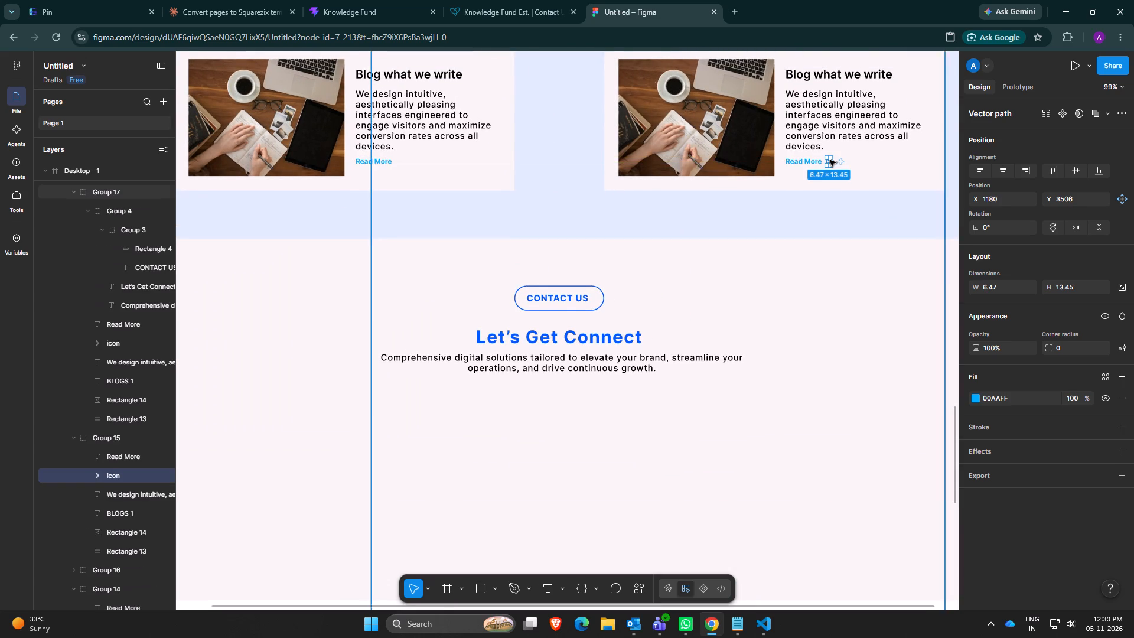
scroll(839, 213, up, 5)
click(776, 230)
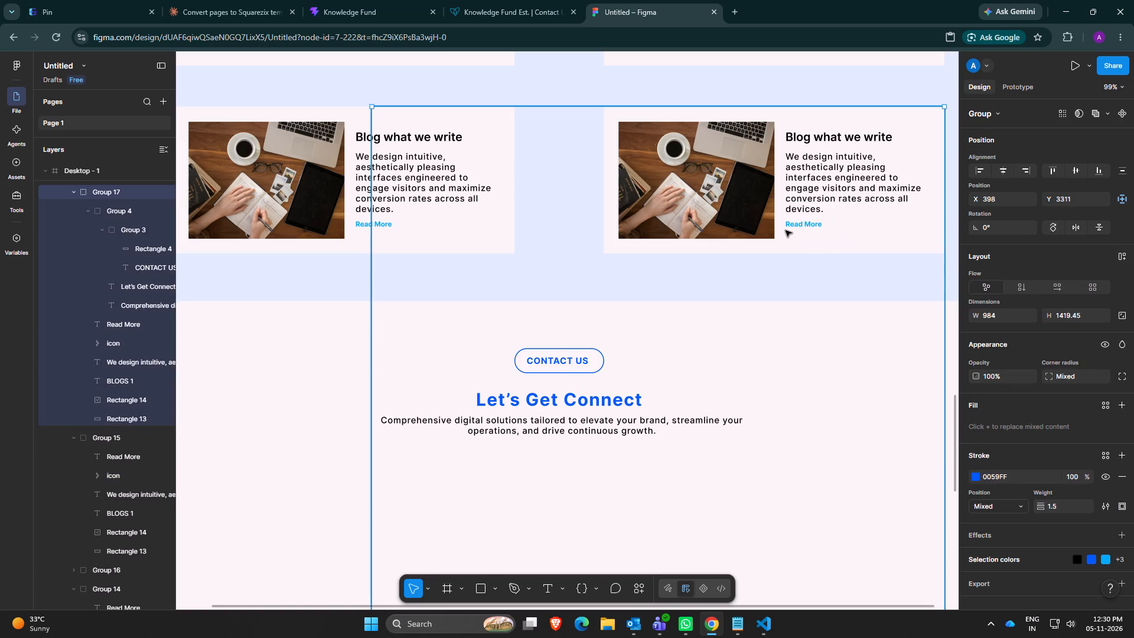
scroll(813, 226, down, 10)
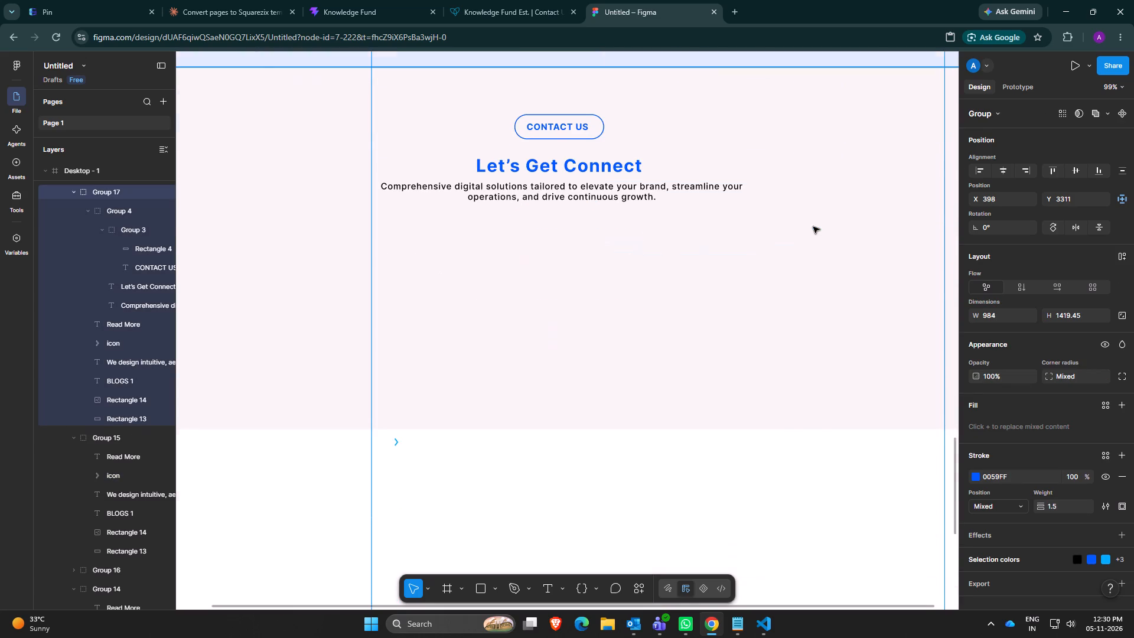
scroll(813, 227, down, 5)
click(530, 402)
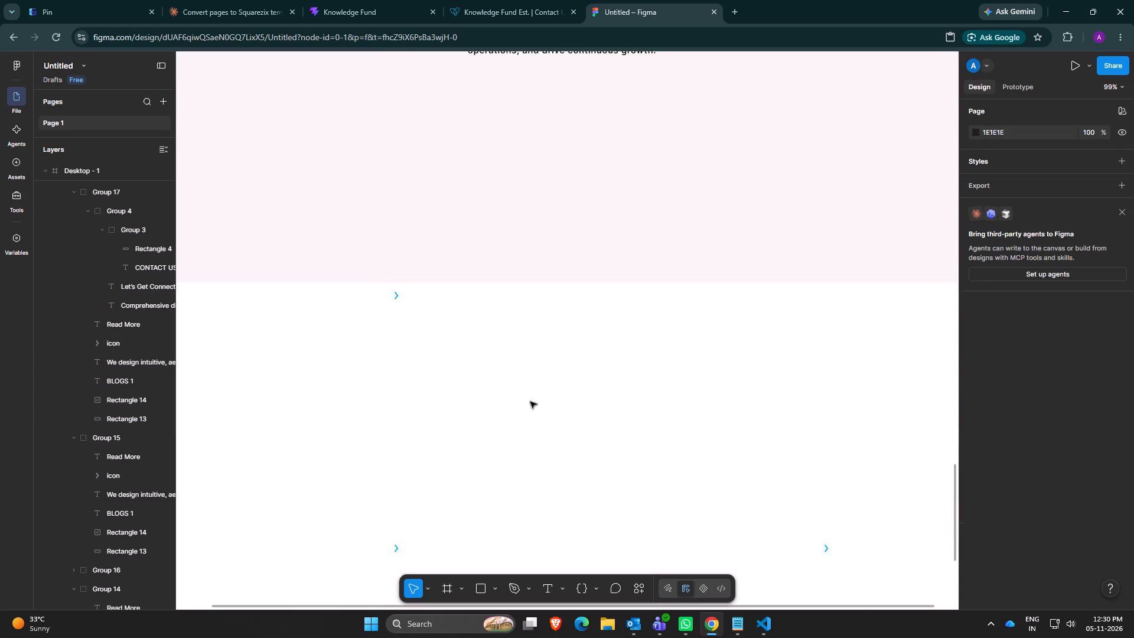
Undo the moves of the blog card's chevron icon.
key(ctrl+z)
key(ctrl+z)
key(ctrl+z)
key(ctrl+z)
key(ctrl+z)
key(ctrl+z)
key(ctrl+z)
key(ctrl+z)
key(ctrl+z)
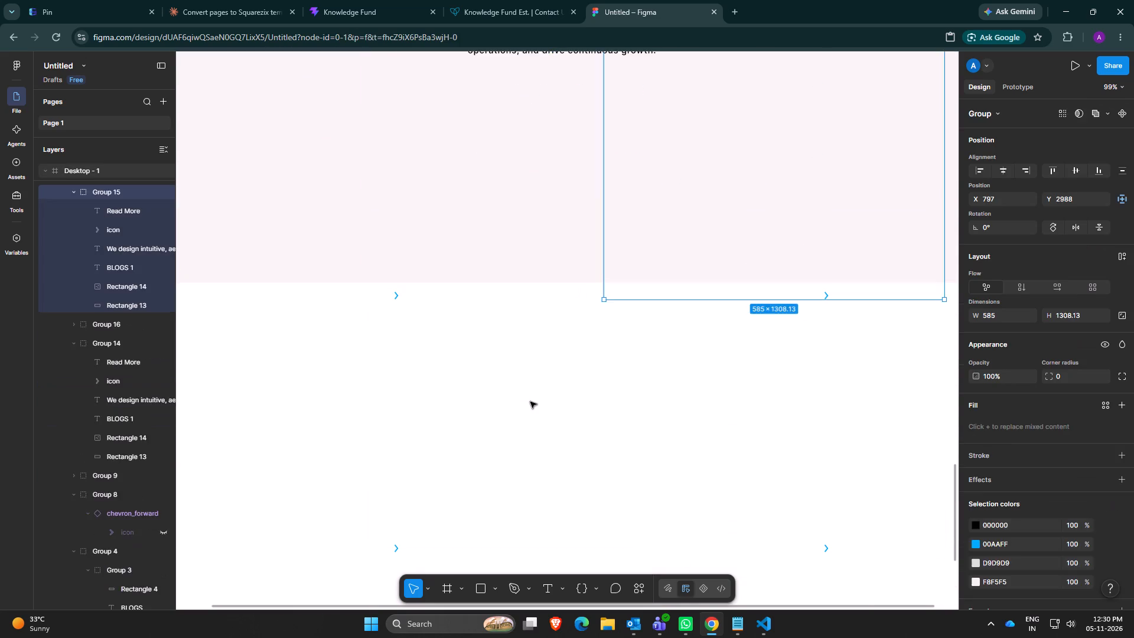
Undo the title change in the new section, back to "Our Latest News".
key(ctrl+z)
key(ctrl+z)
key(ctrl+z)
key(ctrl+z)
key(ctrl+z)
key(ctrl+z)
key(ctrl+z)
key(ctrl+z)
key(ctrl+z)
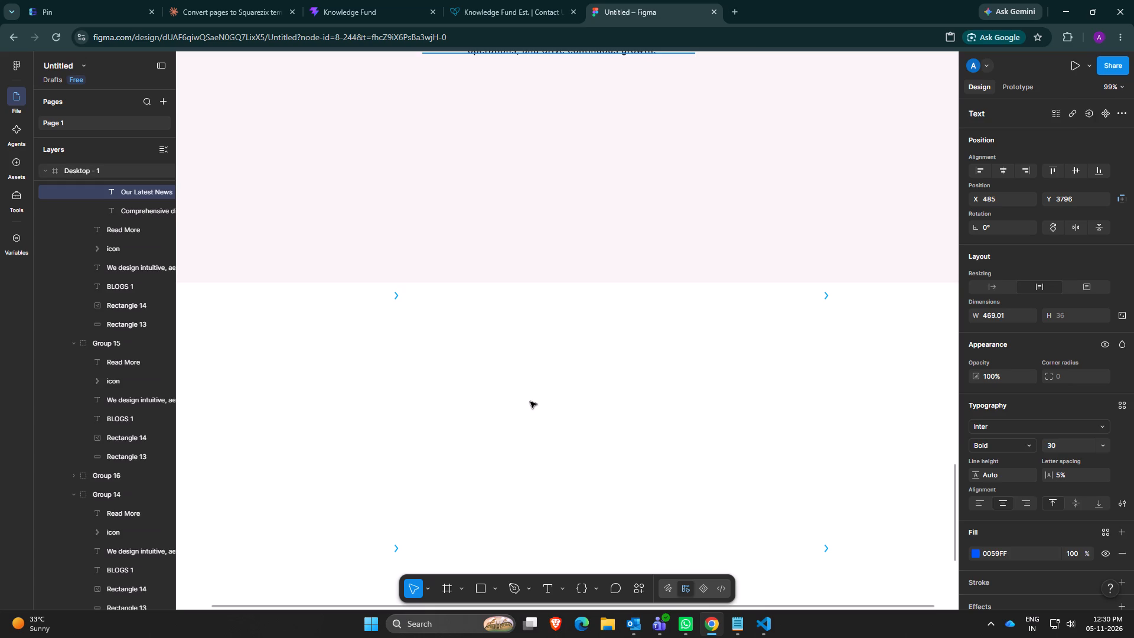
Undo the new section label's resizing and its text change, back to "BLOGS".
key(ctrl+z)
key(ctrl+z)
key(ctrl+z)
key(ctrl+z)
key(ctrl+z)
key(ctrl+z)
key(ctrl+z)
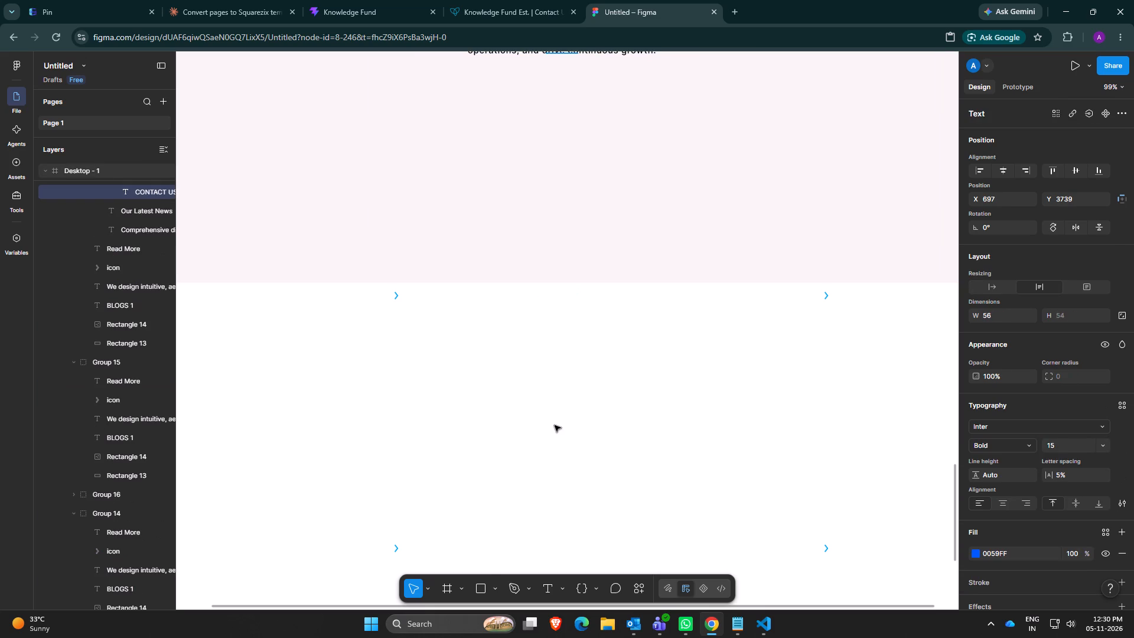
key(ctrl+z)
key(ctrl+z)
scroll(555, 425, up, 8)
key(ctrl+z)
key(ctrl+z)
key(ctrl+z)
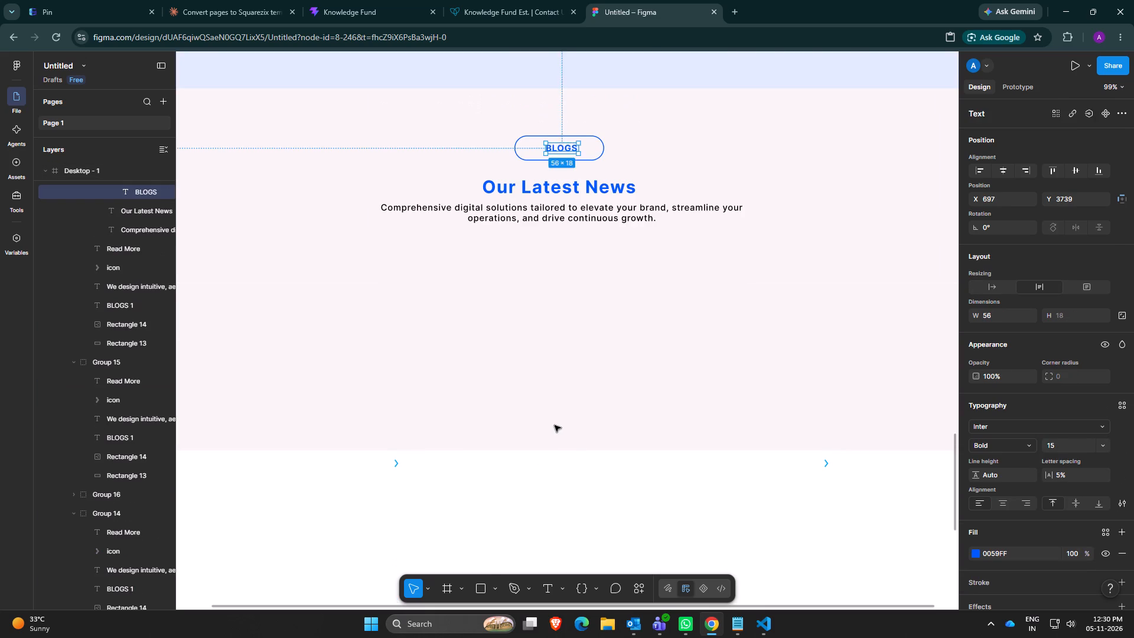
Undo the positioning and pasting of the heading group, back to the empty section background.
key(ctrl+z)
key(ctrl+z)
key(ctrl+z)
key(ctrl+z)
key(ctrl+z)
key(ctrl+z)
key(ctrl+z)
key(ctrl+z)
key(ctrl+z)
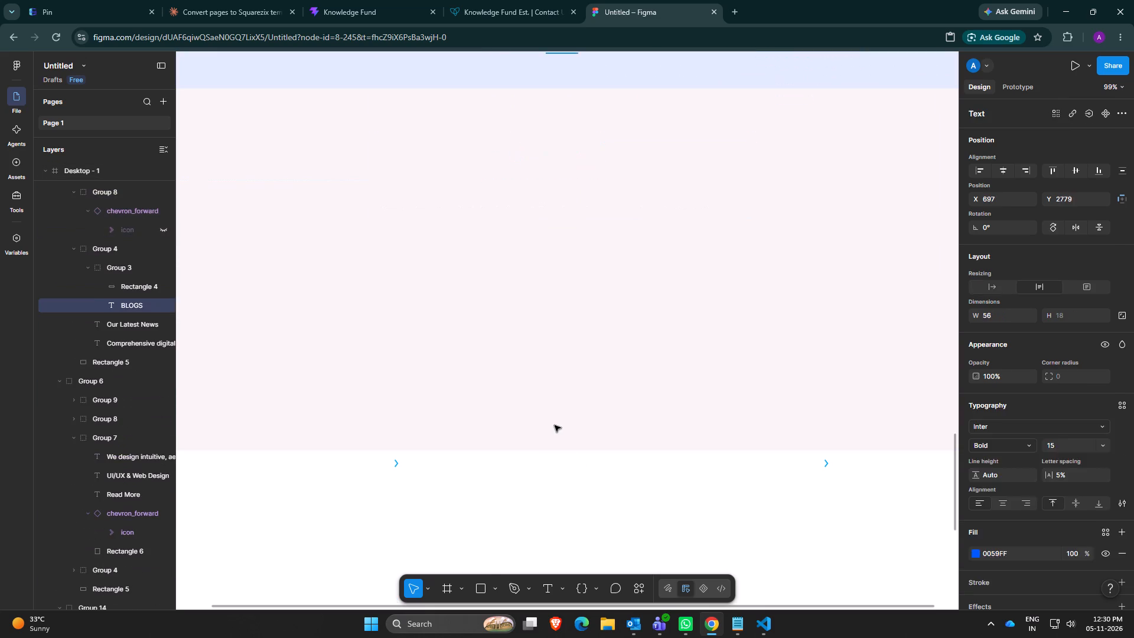
Undo the removal of the copied Products label, title, description and View More button in the new section.
key(ctrl+z)
key(ctrl+z)
key(ctrl+z)
key(ctrl+z)
key(ctrl+z)
key(ctrl+z)
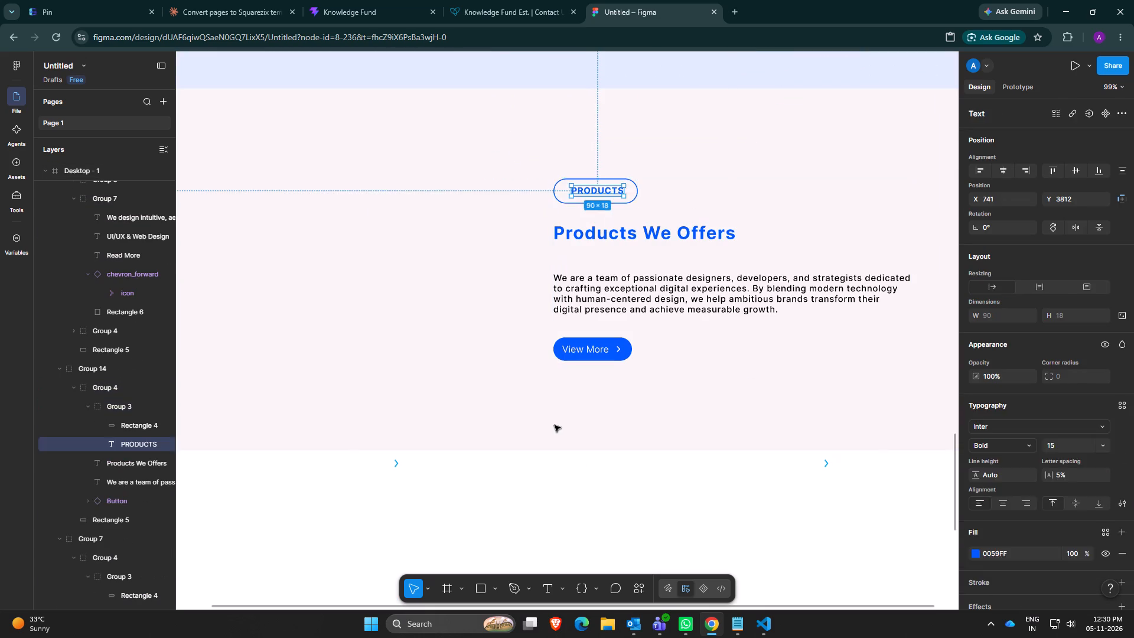
Undo the downward move of the duplicated Products section below Blogs.
key(ctrl+z)
key(ctrl+z)
key(ctrl+z)
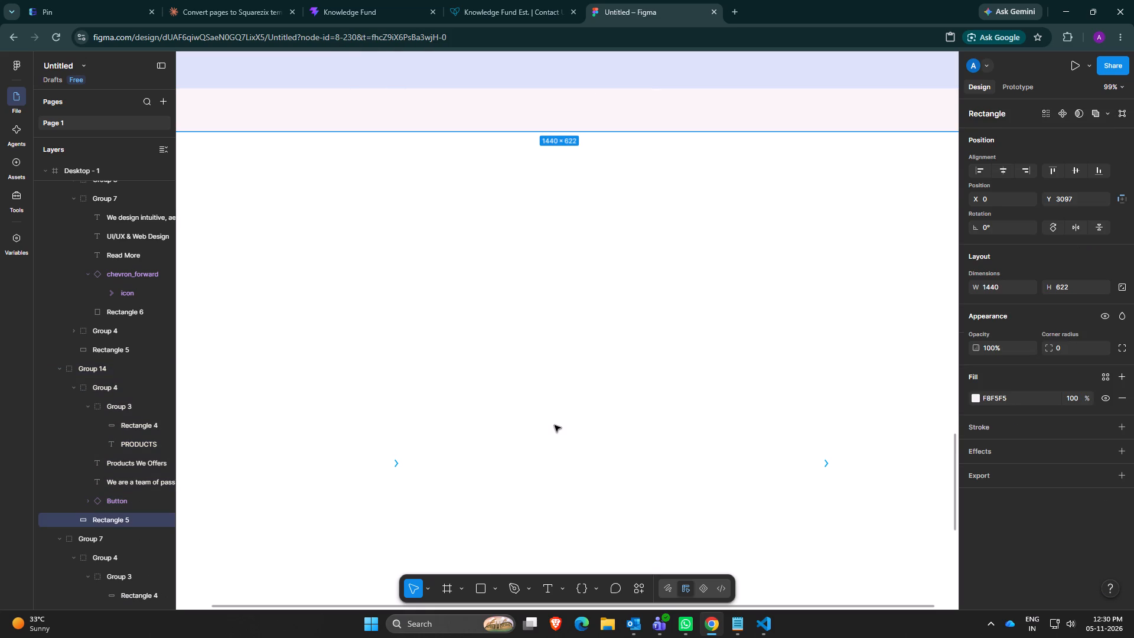
Undo the page frame's height extension and the duplication of the Products section.
key(ctrl+z)
key(ctrl+z)
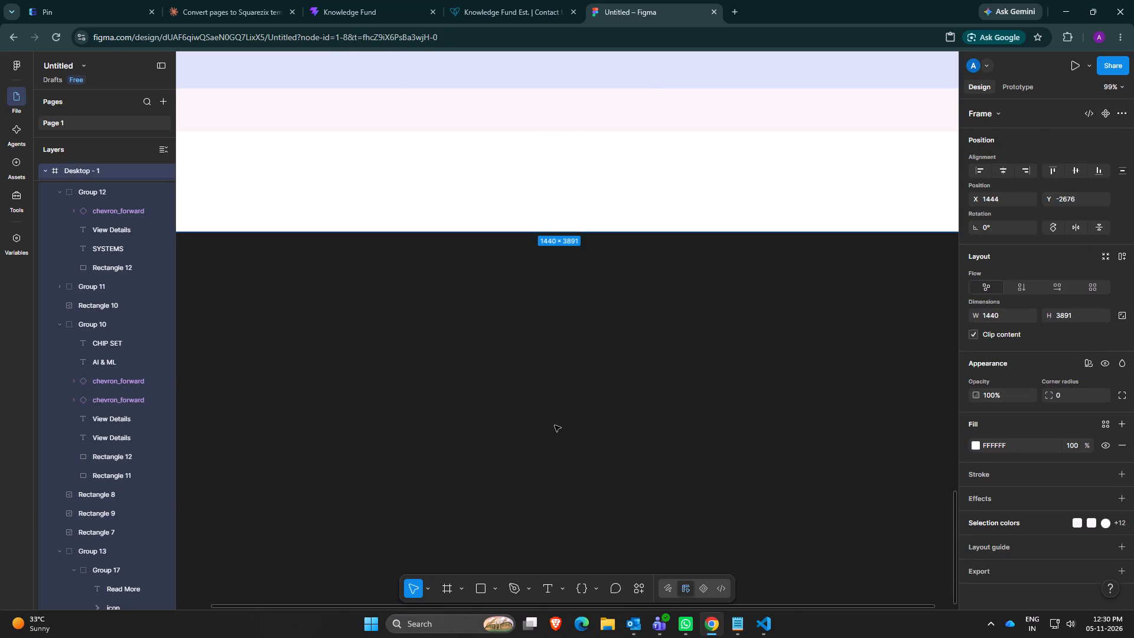
key(ctrl+z)
key(ctrl+z)
Examine the Products and Blogs sections, their layer groups, and the empty space at the end of the page.
scroll(585, 467, up, 9)
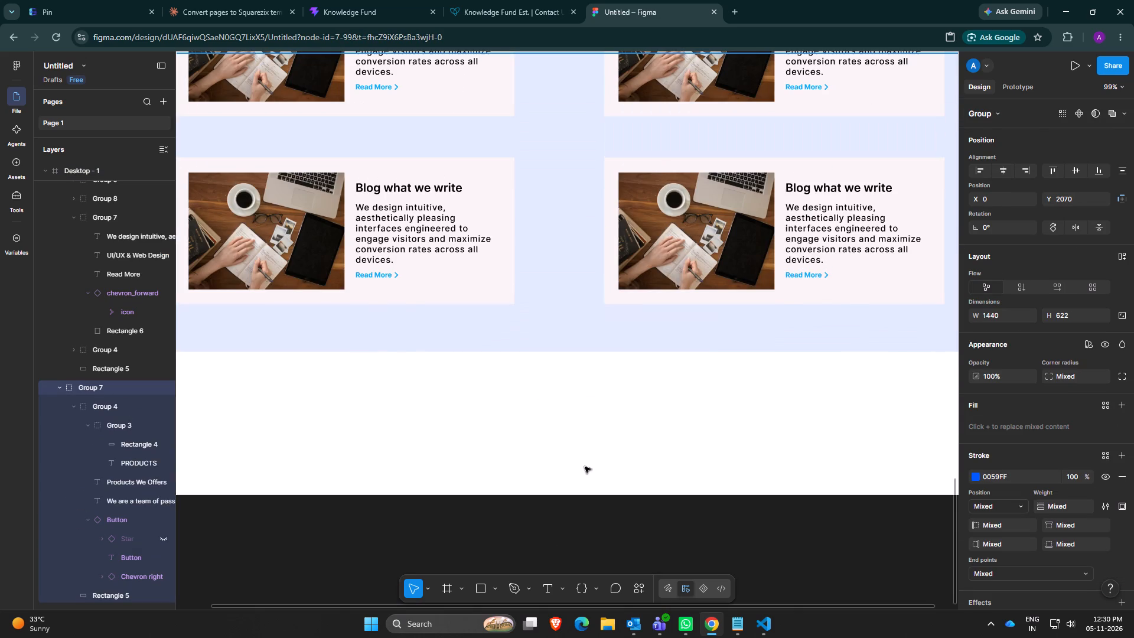
scroll(585, 467, up, 13)
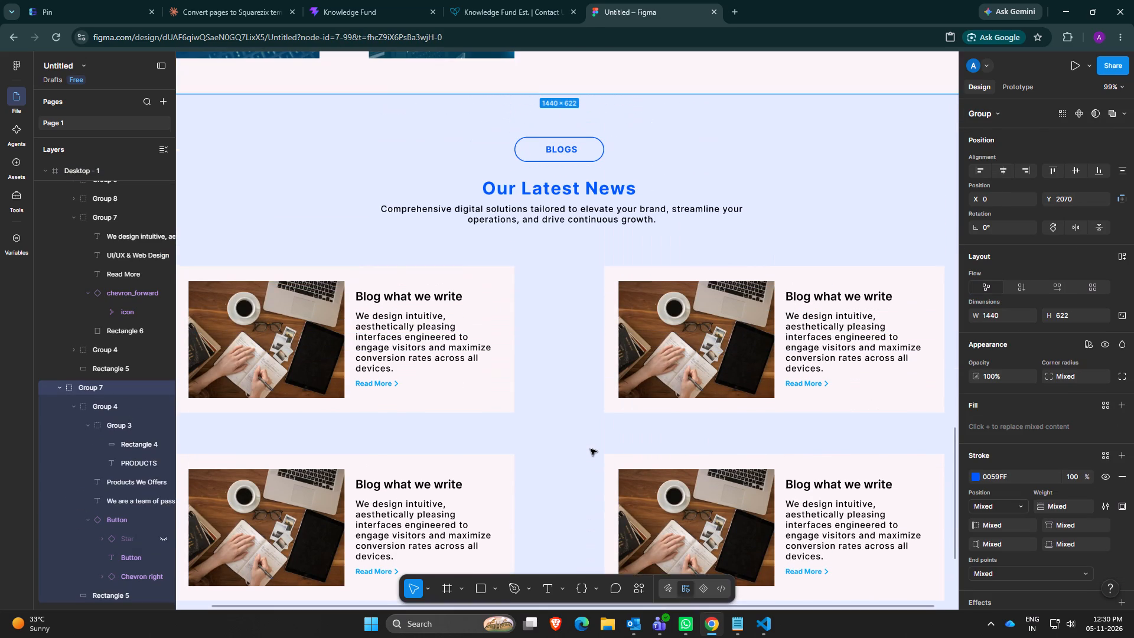
scroll(591, 449, up, 6)
click(451, 235)
scroll(451, 235, down, 3)
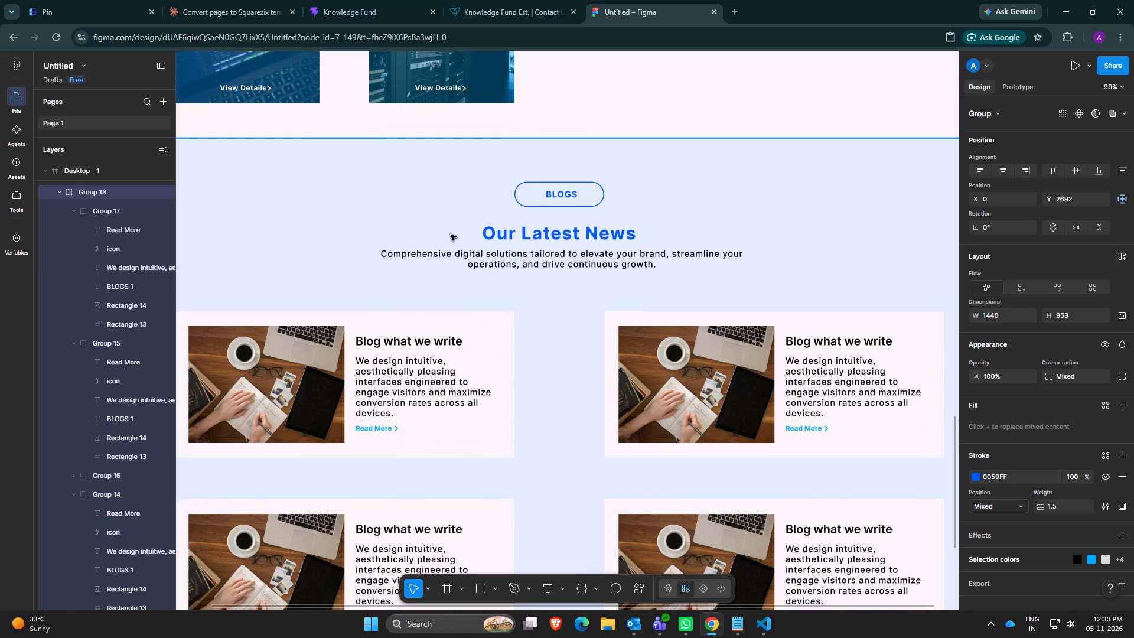
scroll(451, 235, down, 3)
scroll(451, 235, up, 8)
click(686, 198)
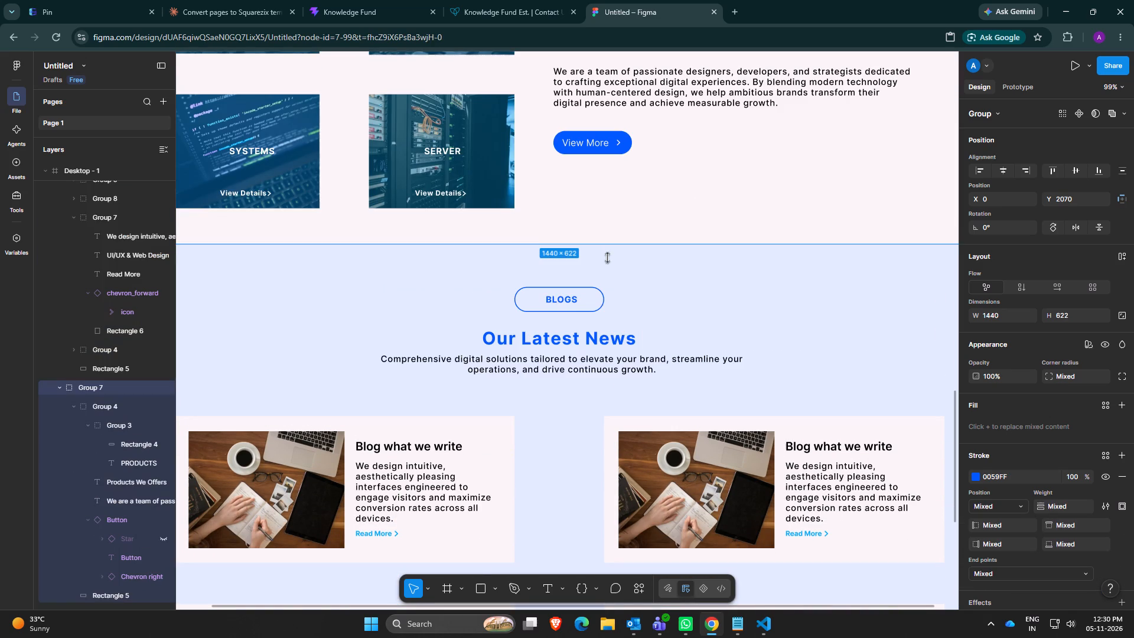
scroll(157, 436, down, 7)
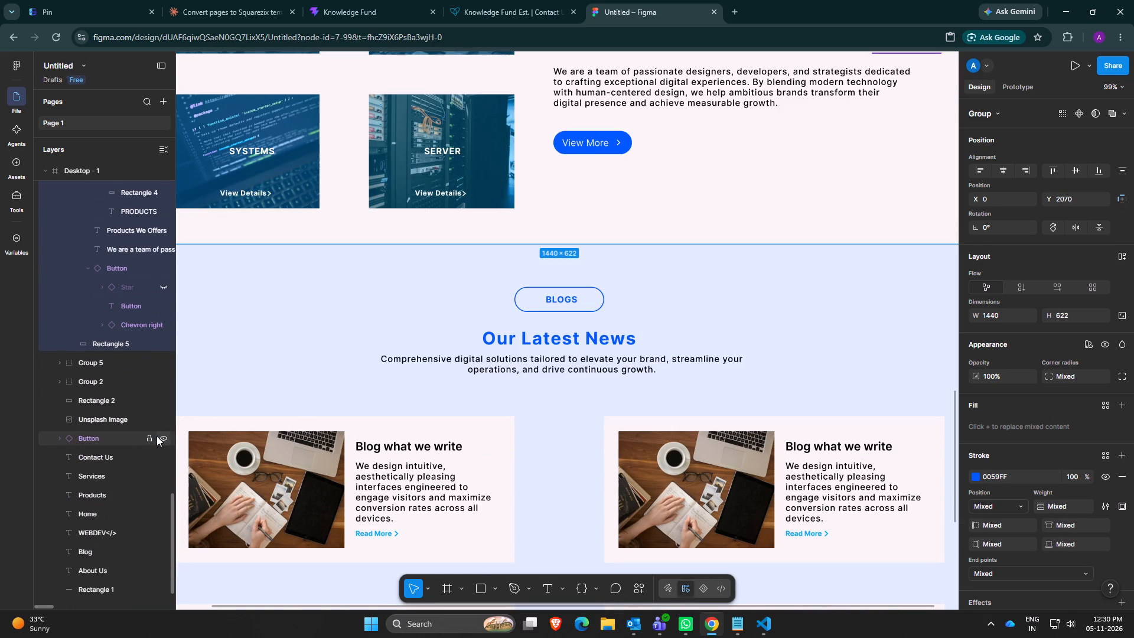
scroll(157, 436, down, 1)
scroll(617, 318, up, 10)
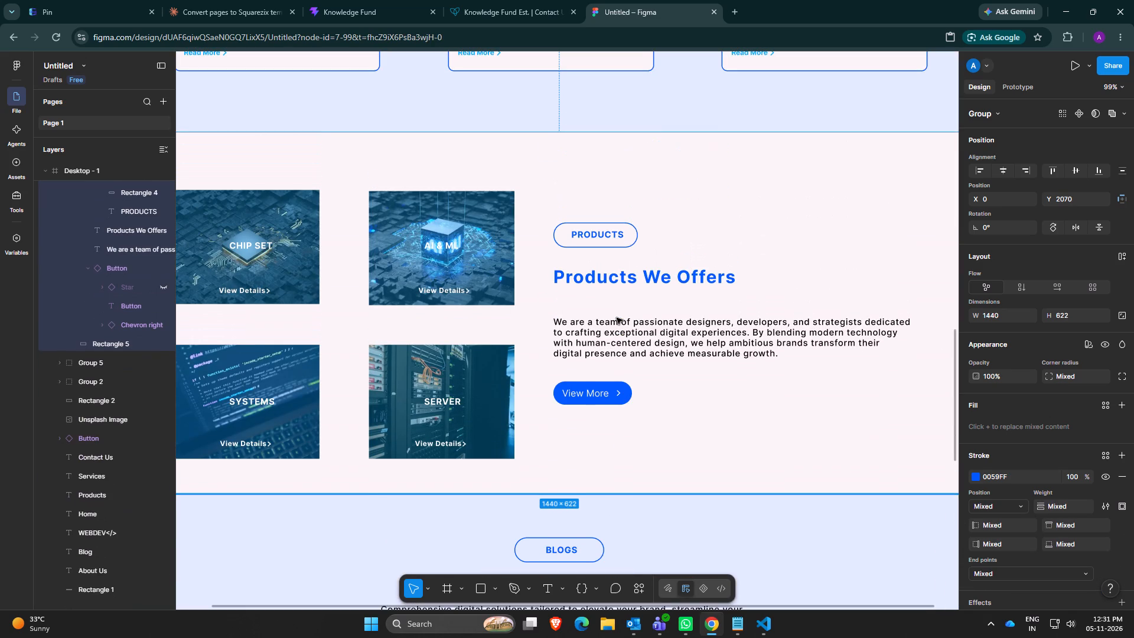
scroll(617, 318, up, 3)
click(576, 256)
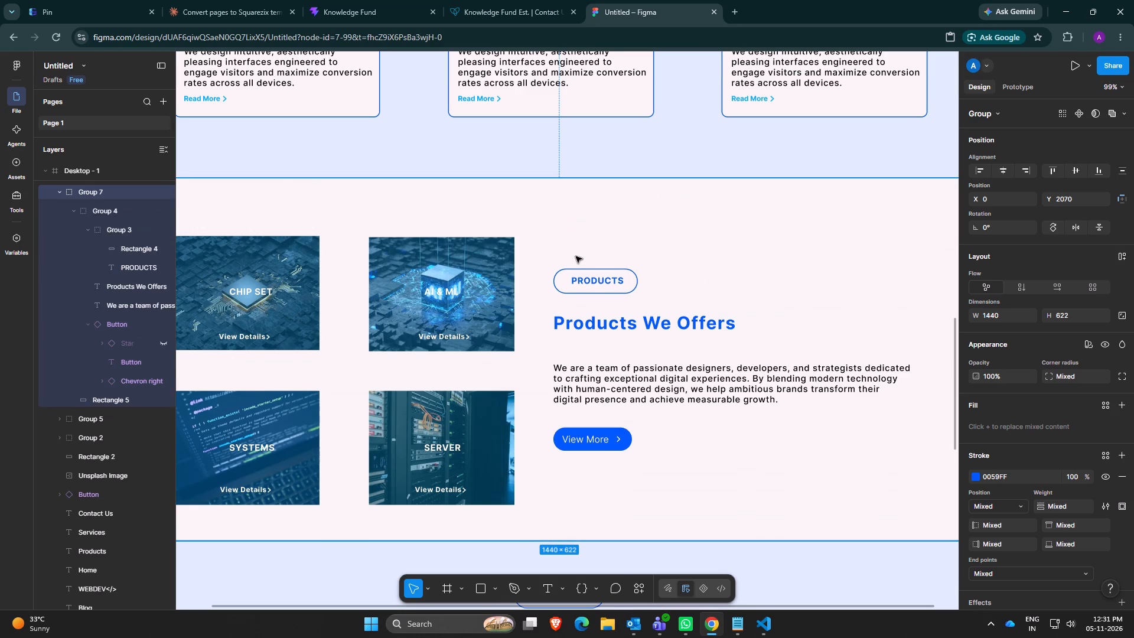
scroll(576, 256, down, 20)
scroll(587, 266, down, 5)
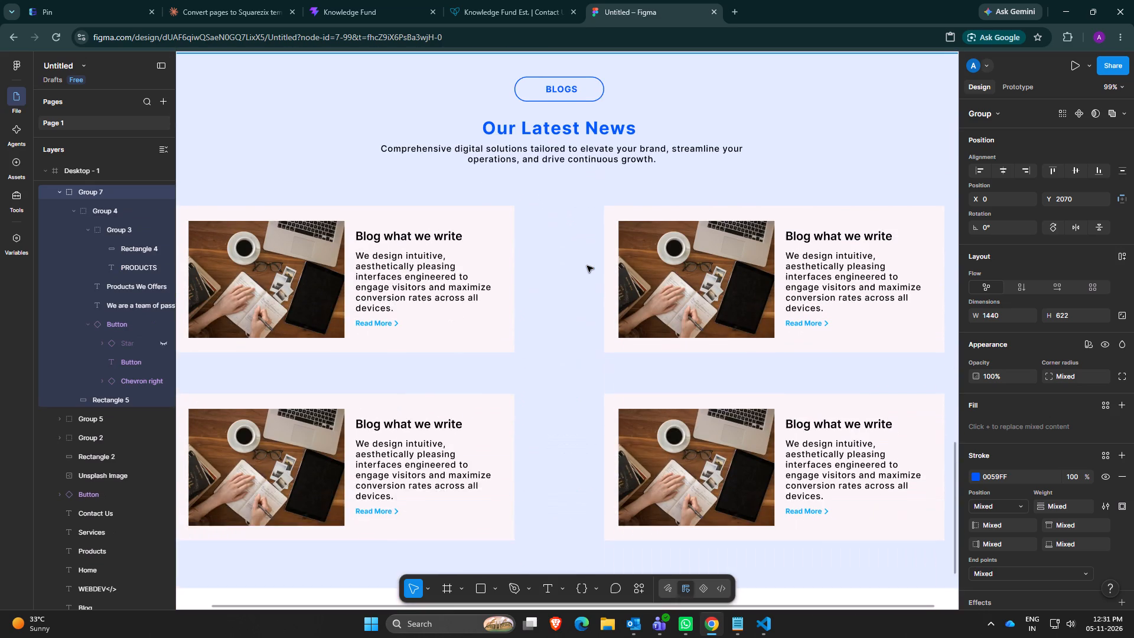
scroll(587, 266, down, 9)
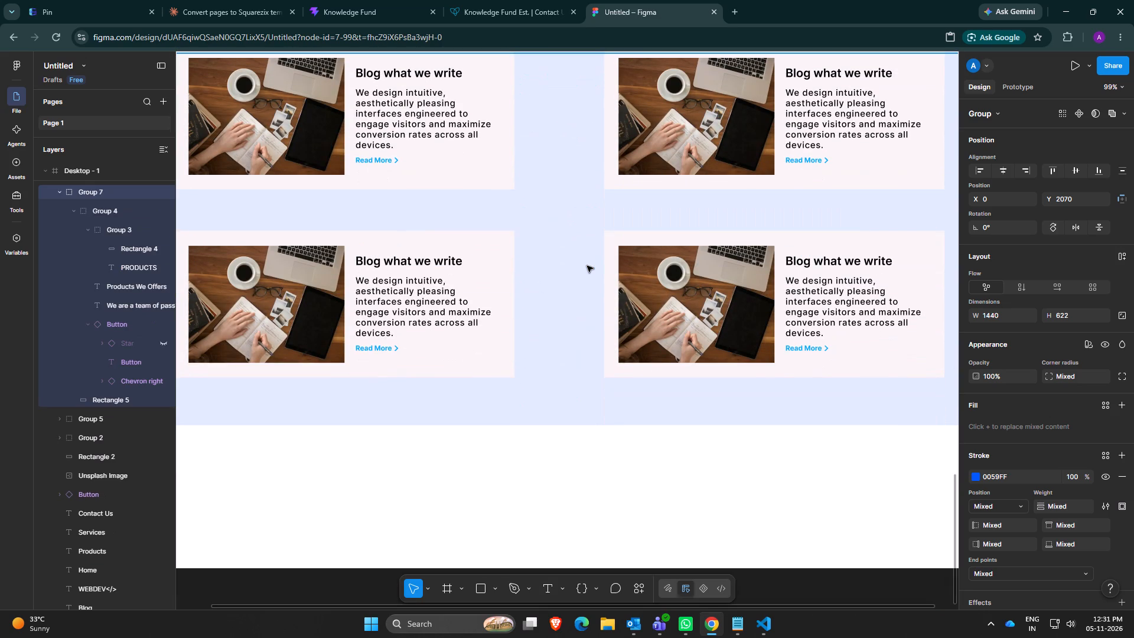
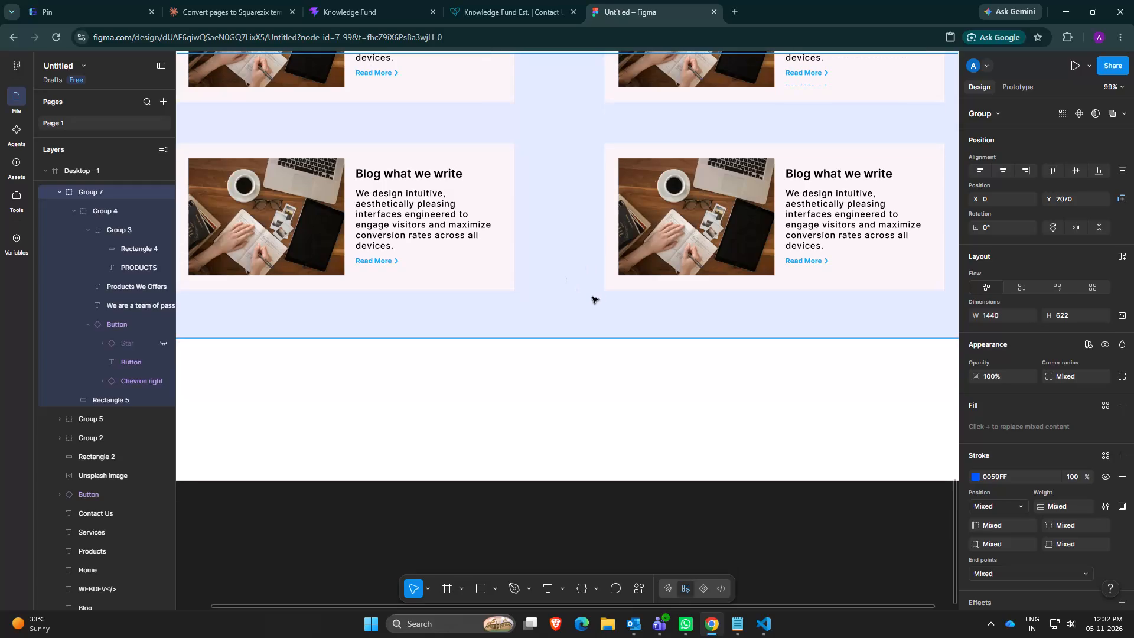
Examine the Products and Blogs sections and the empty space at the end of the page.
ctrl+scroll(592, 297, down, 6)
scroll(592, 310, up, 9)
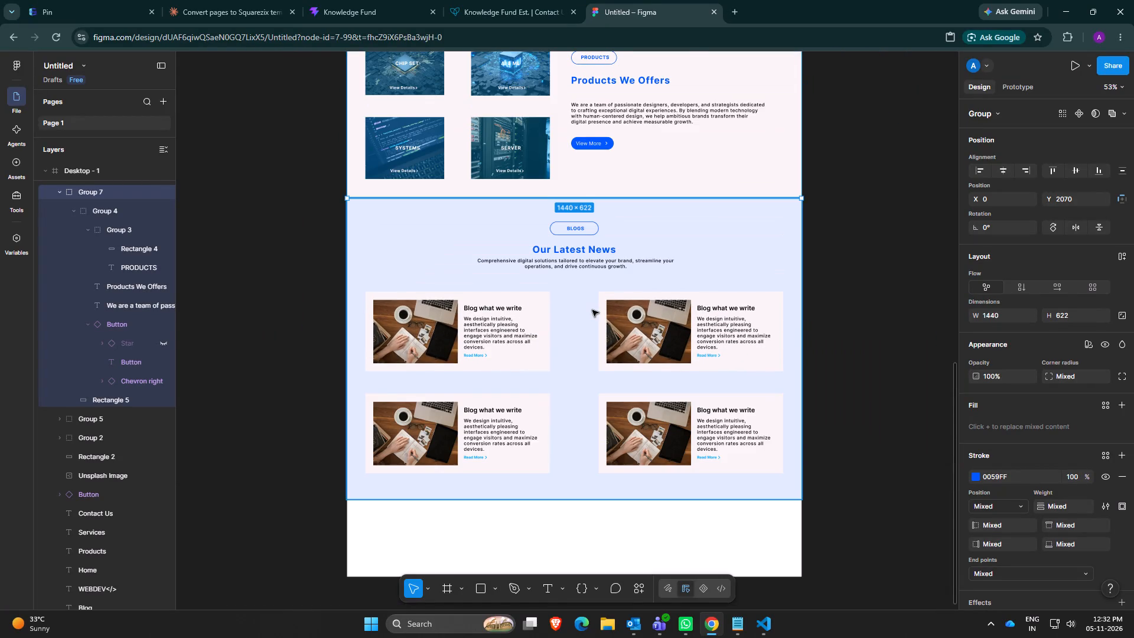
scroll(592, 310, up, 5)
click(573, 216)
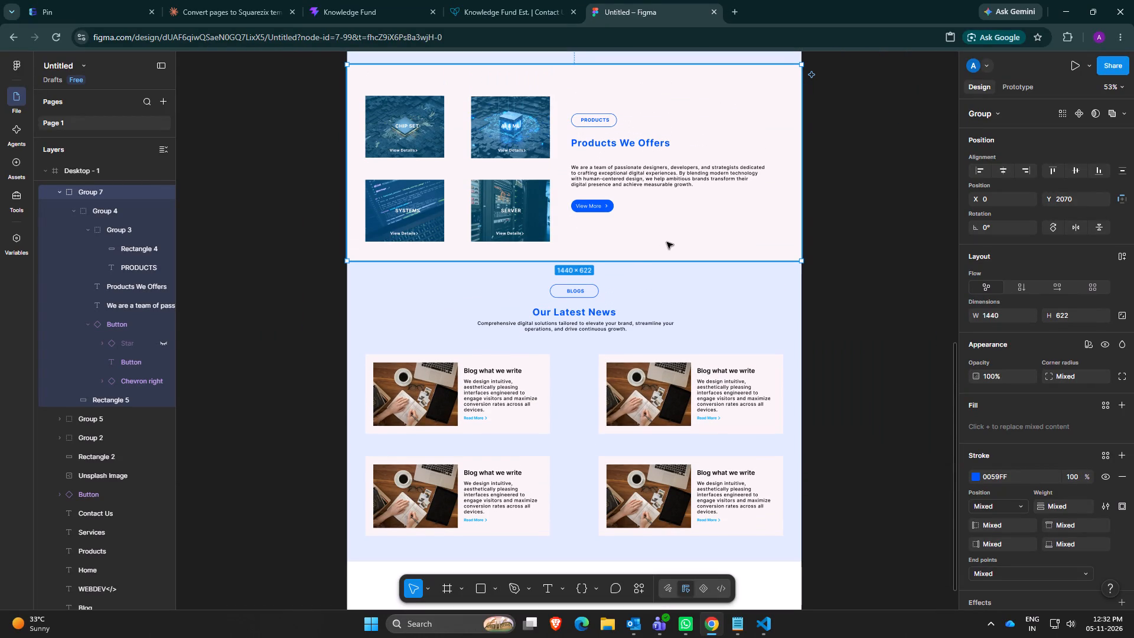
click(661, 242)
scroll(567, 221, down, 4)
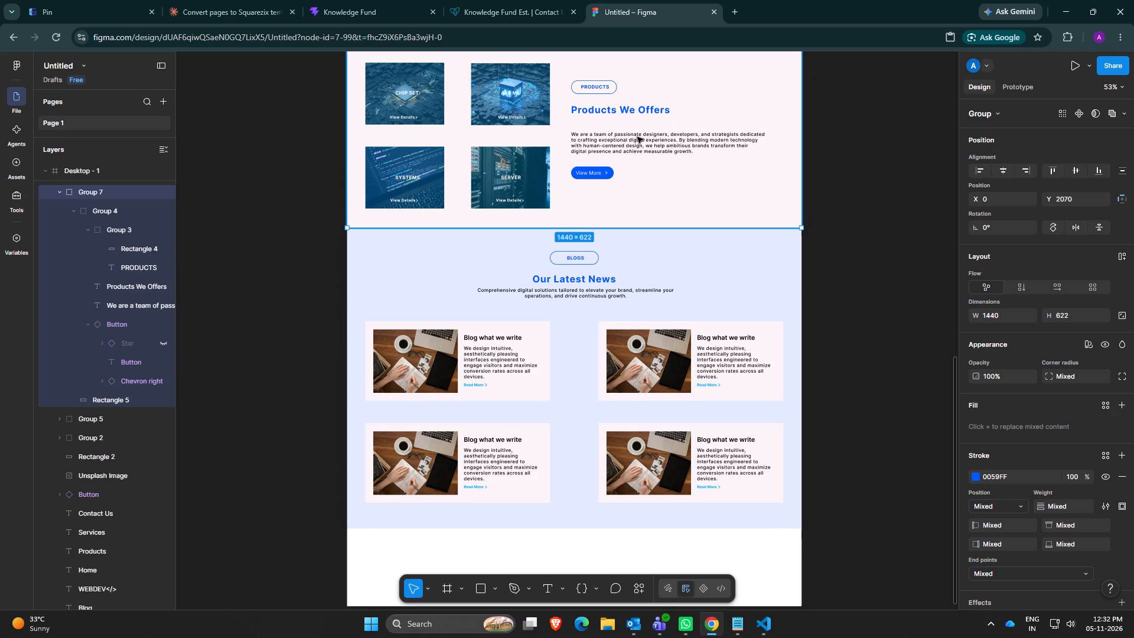
scroll(615, 201, down, 3)
scroll(106, 397, up, 2)
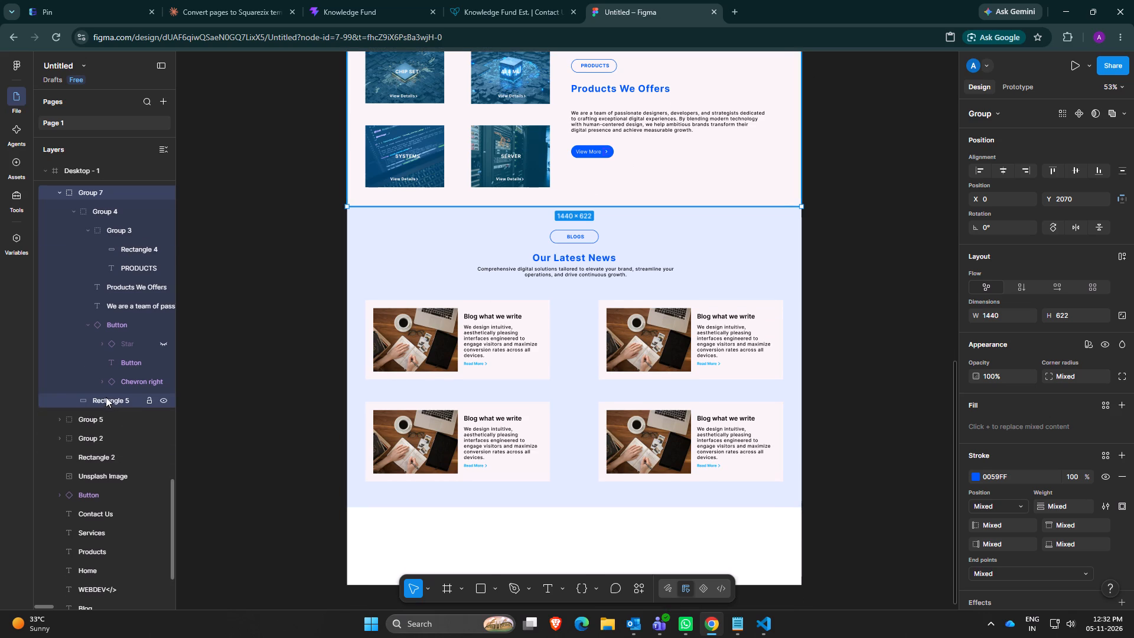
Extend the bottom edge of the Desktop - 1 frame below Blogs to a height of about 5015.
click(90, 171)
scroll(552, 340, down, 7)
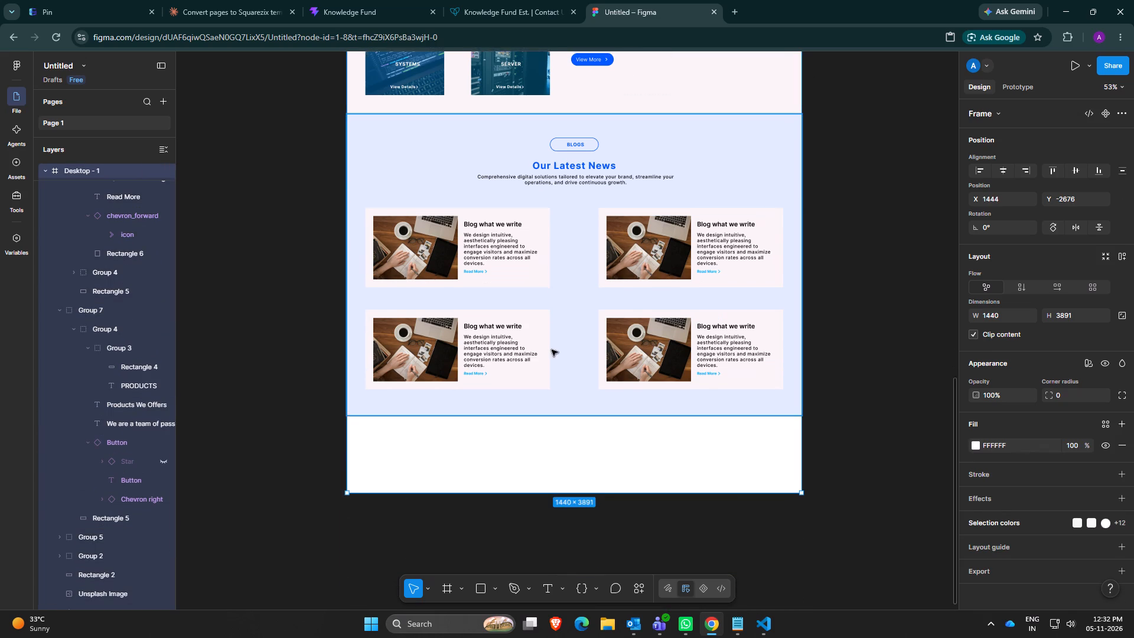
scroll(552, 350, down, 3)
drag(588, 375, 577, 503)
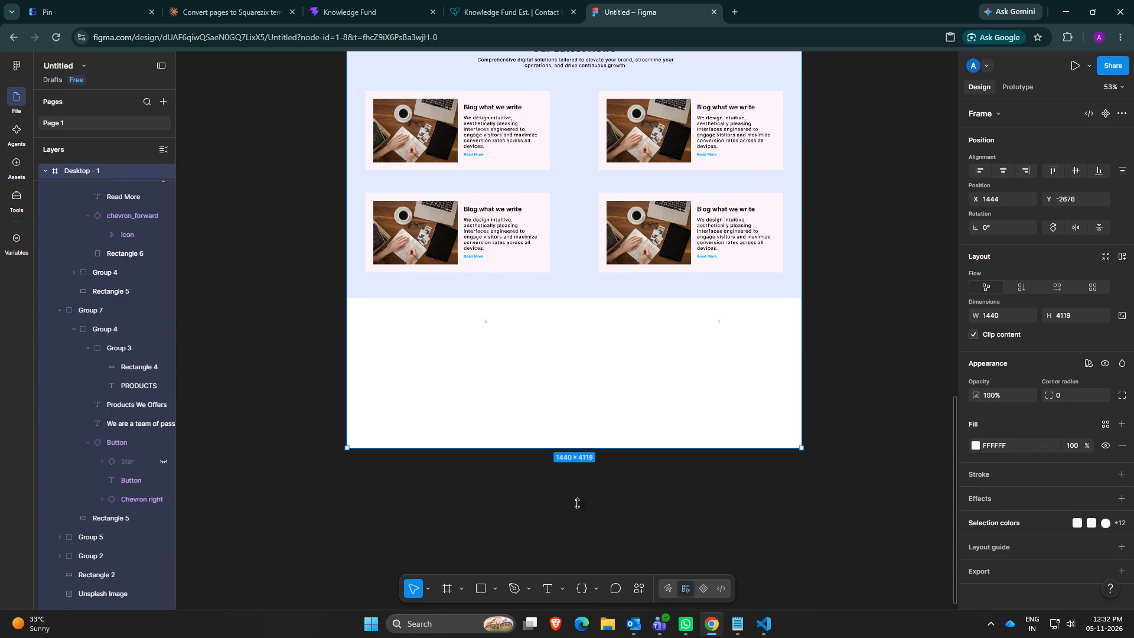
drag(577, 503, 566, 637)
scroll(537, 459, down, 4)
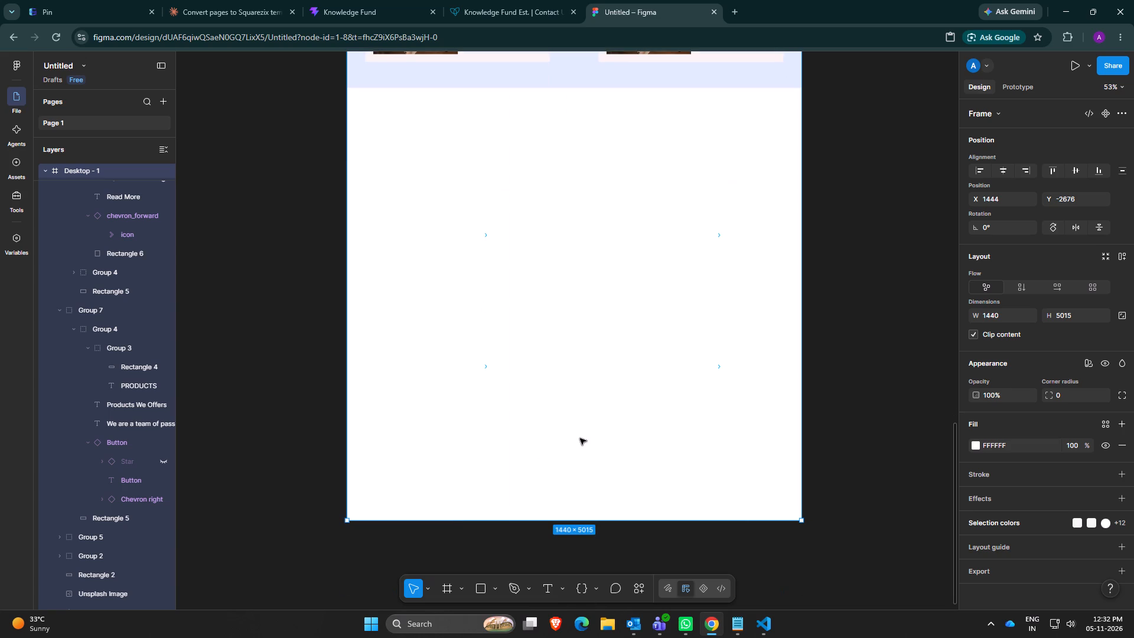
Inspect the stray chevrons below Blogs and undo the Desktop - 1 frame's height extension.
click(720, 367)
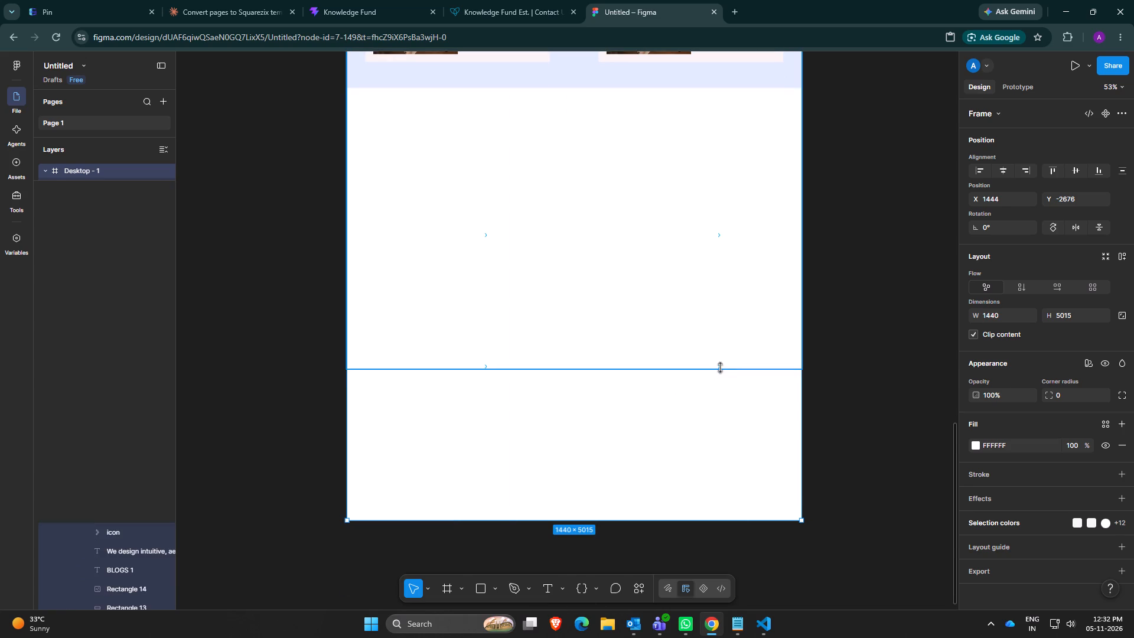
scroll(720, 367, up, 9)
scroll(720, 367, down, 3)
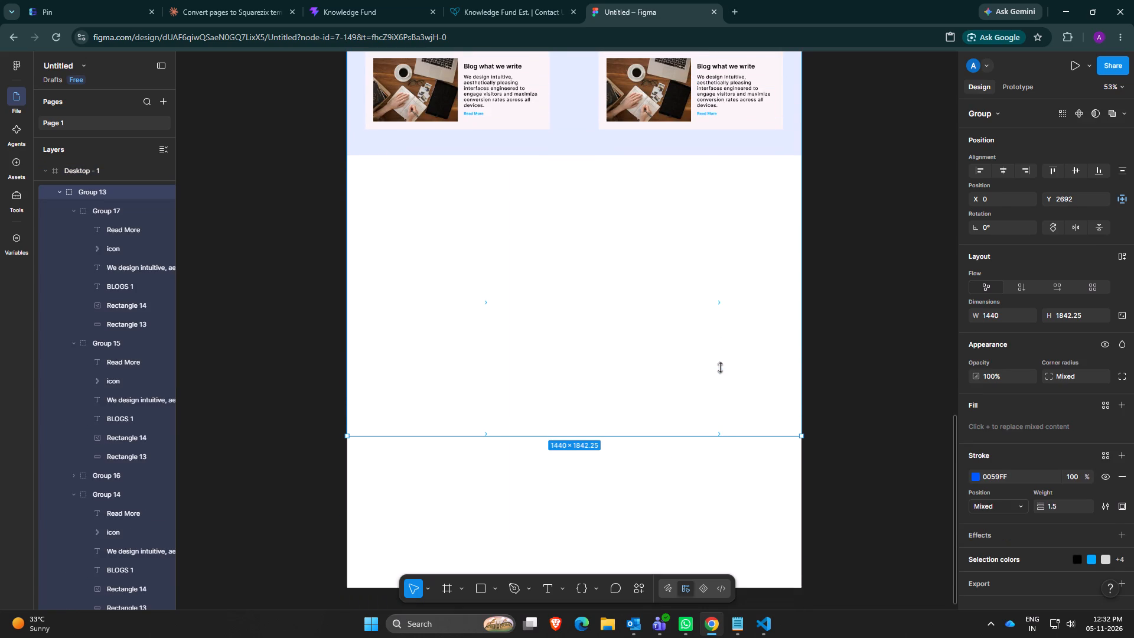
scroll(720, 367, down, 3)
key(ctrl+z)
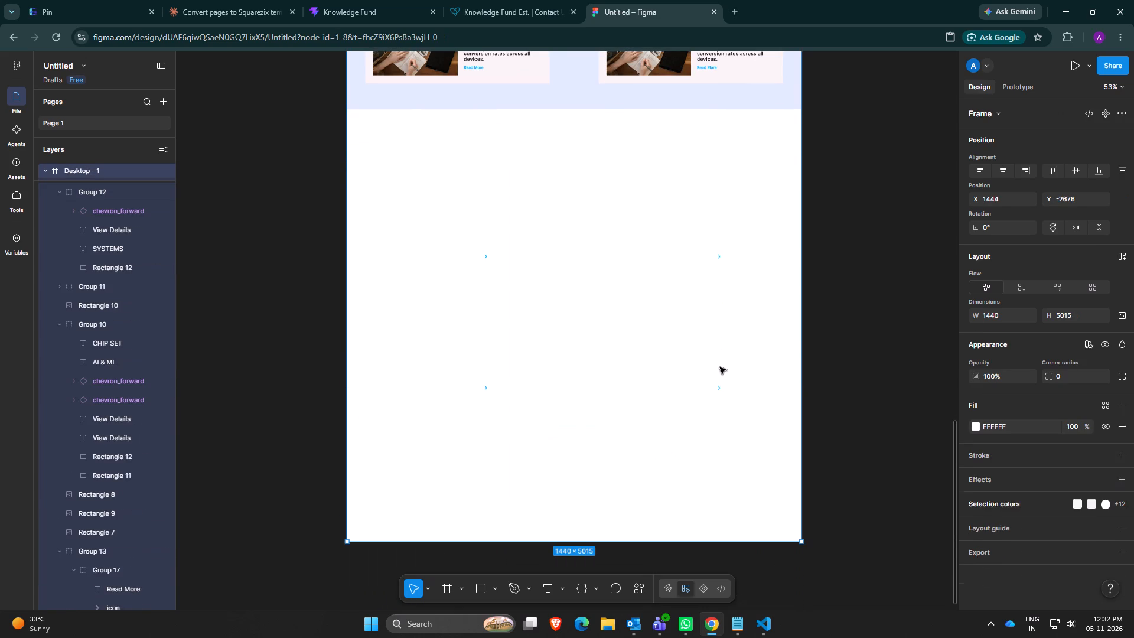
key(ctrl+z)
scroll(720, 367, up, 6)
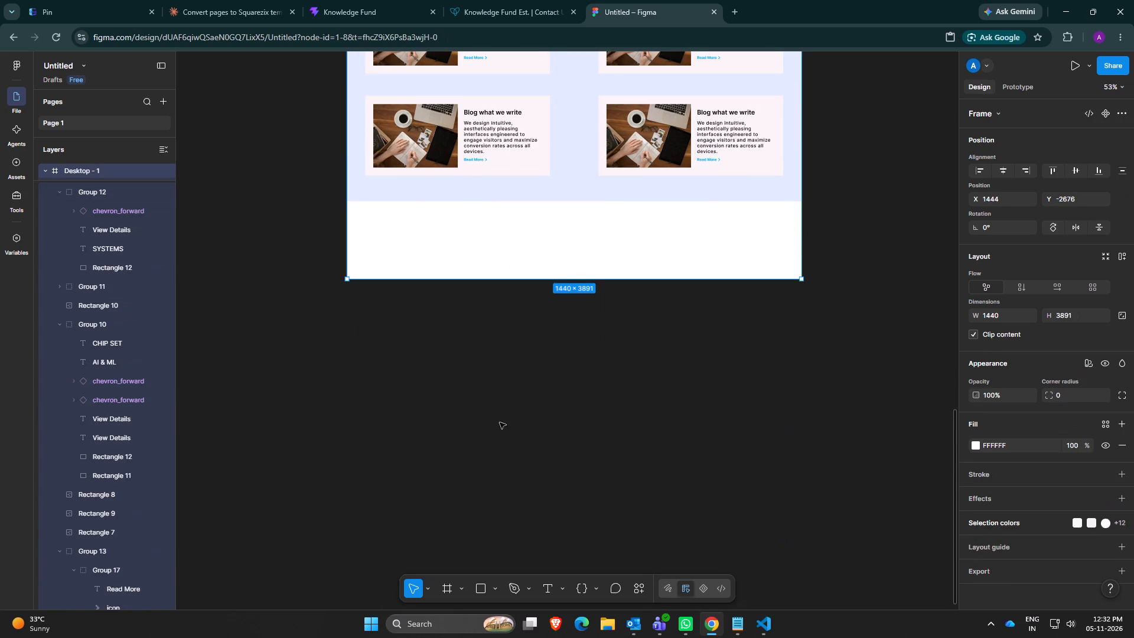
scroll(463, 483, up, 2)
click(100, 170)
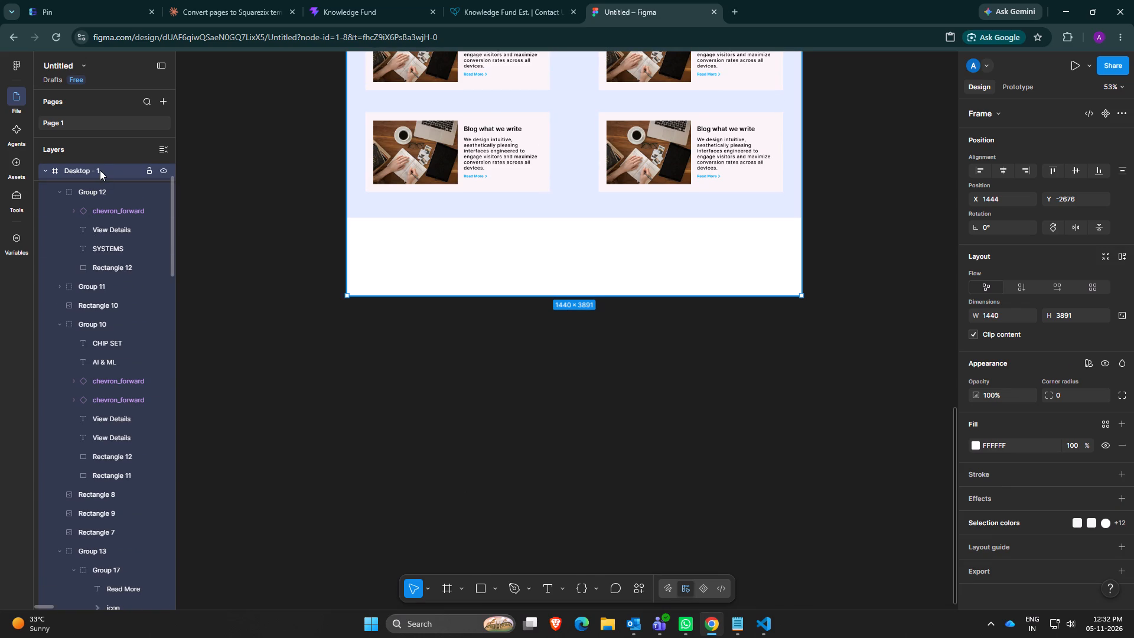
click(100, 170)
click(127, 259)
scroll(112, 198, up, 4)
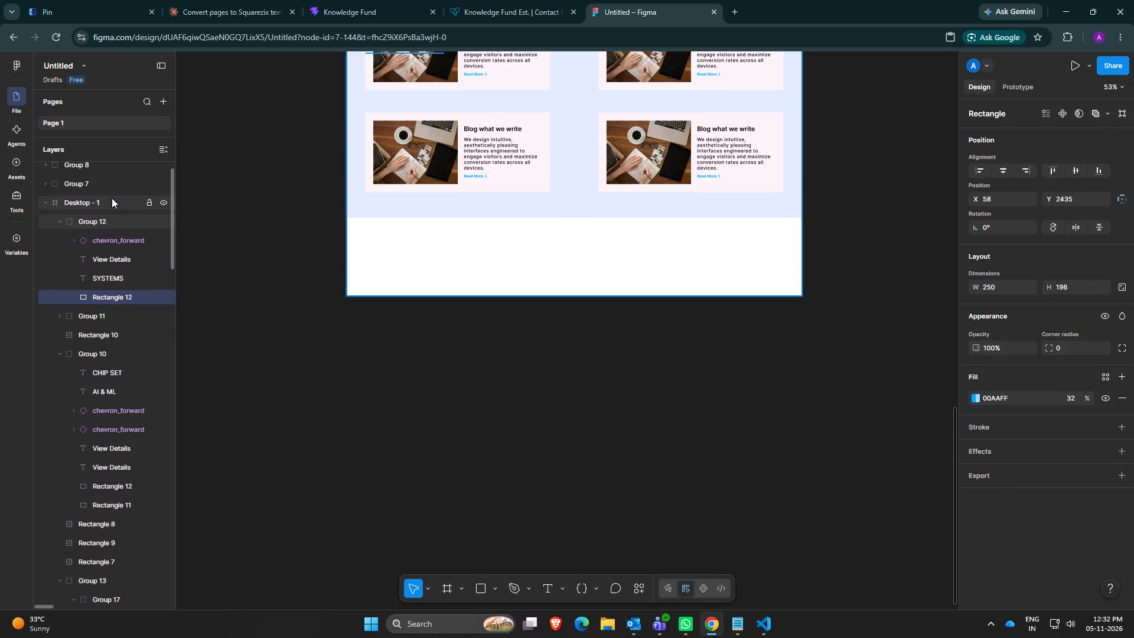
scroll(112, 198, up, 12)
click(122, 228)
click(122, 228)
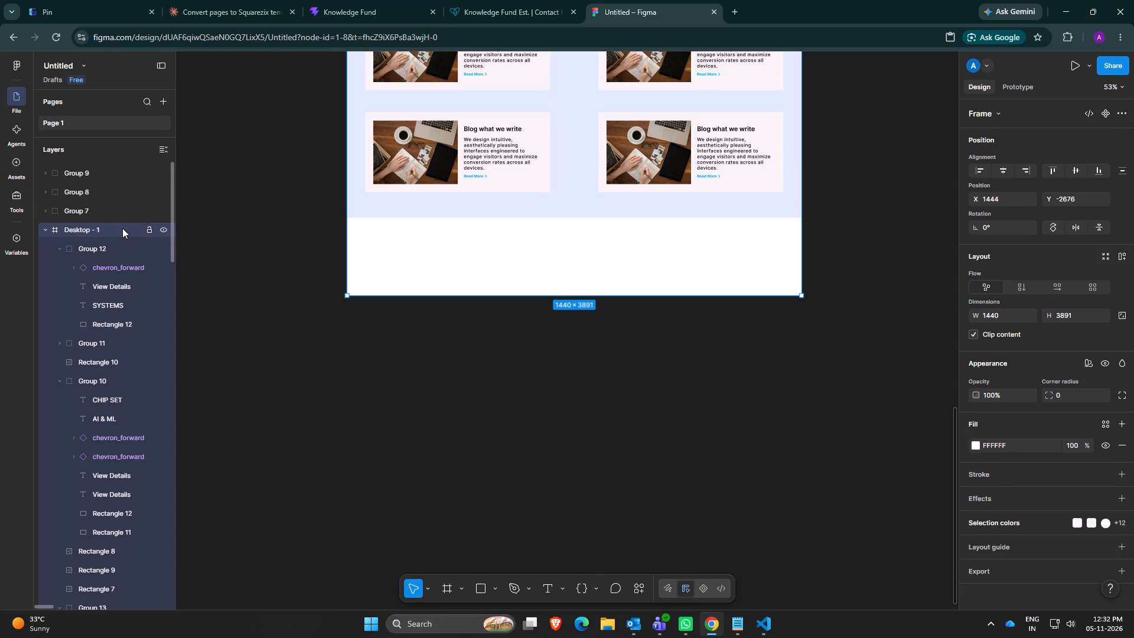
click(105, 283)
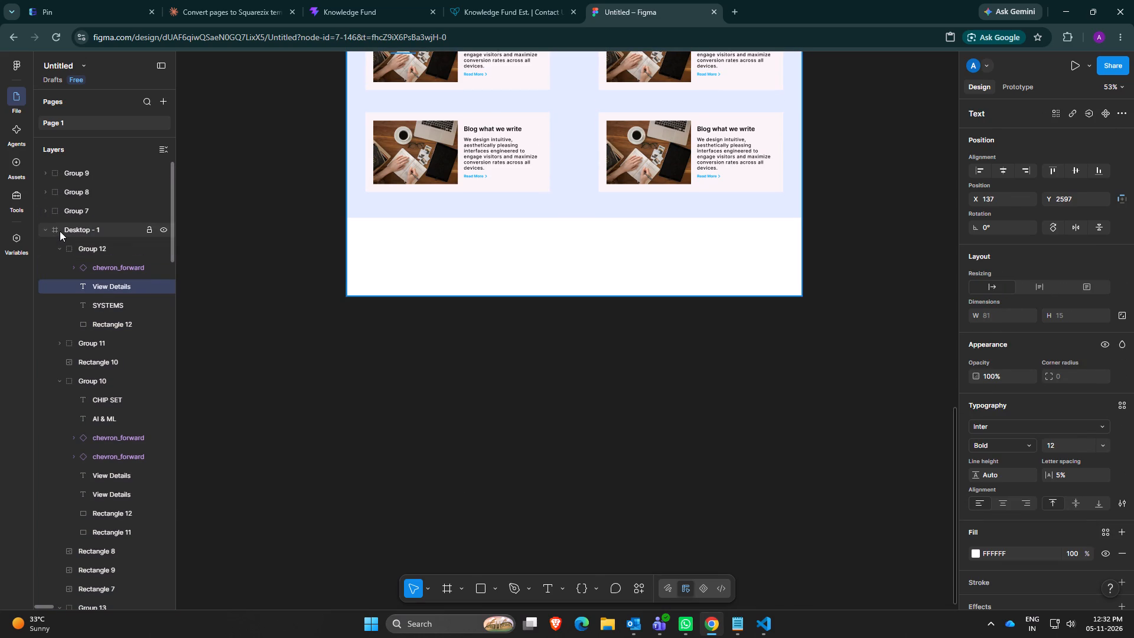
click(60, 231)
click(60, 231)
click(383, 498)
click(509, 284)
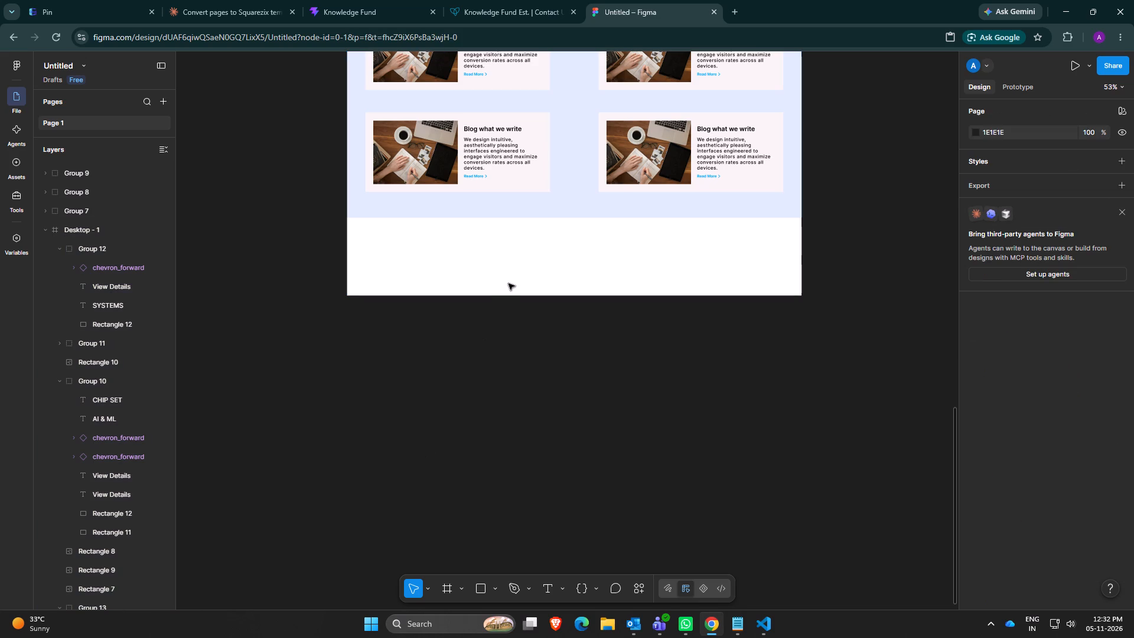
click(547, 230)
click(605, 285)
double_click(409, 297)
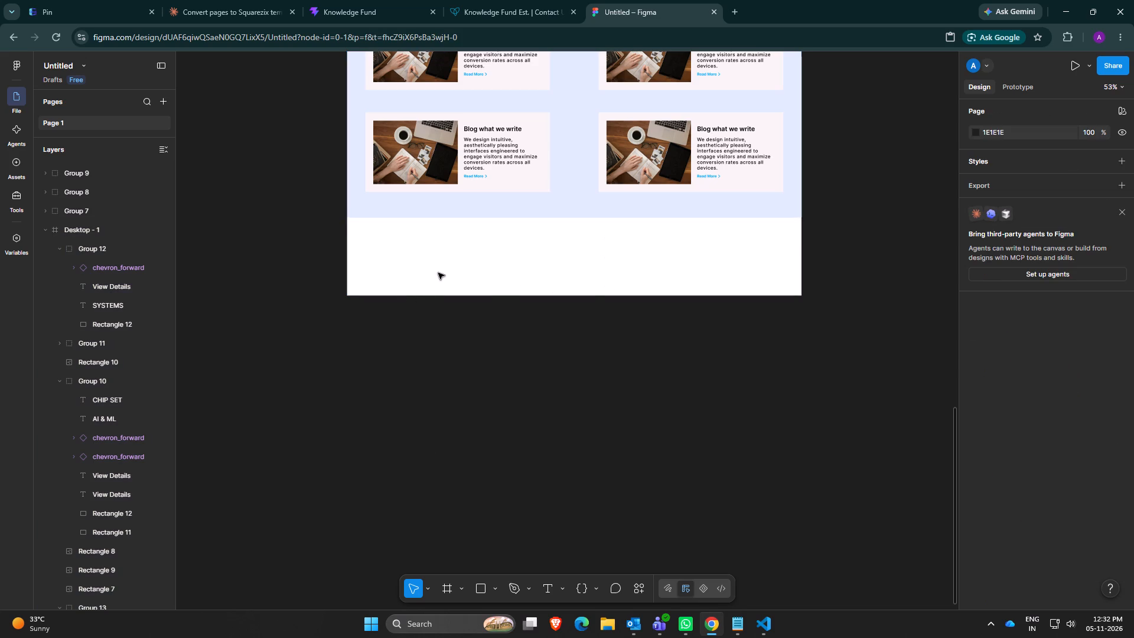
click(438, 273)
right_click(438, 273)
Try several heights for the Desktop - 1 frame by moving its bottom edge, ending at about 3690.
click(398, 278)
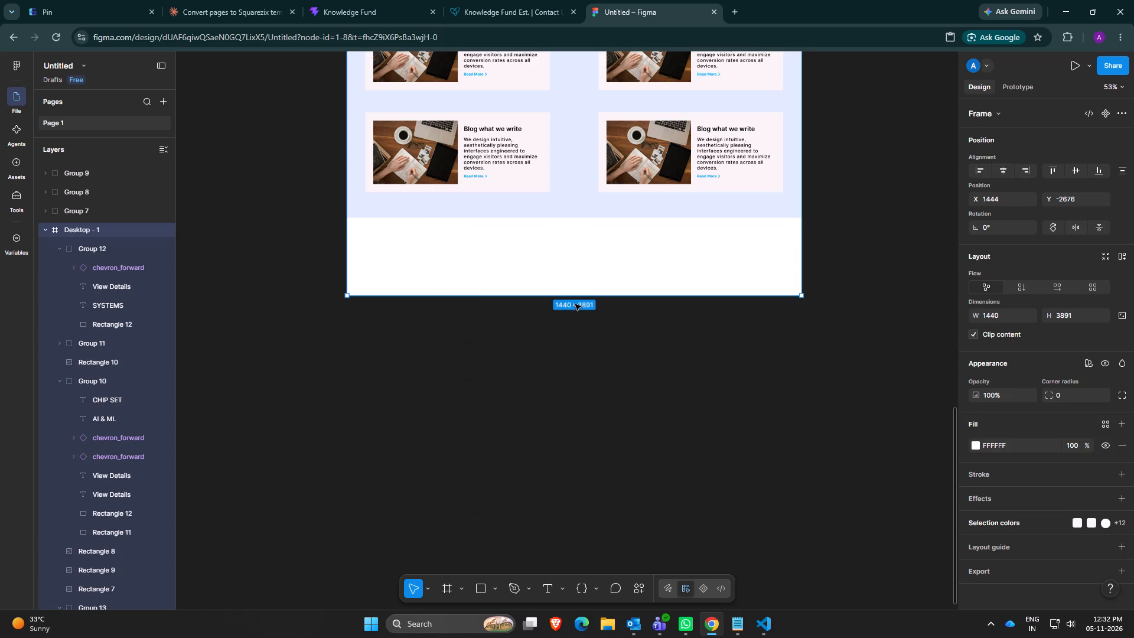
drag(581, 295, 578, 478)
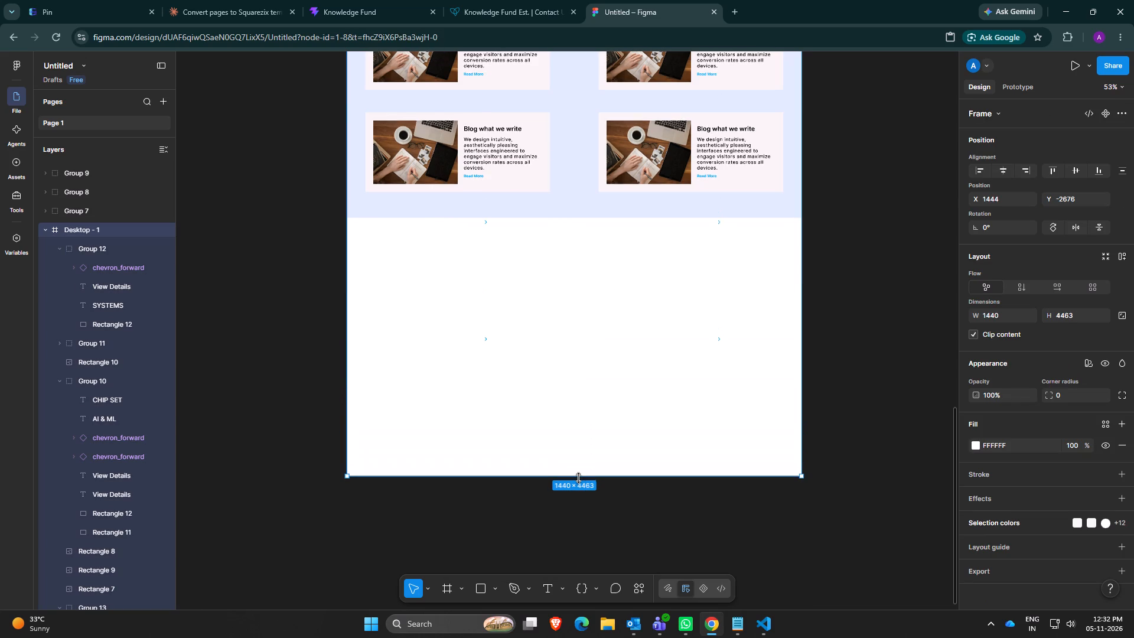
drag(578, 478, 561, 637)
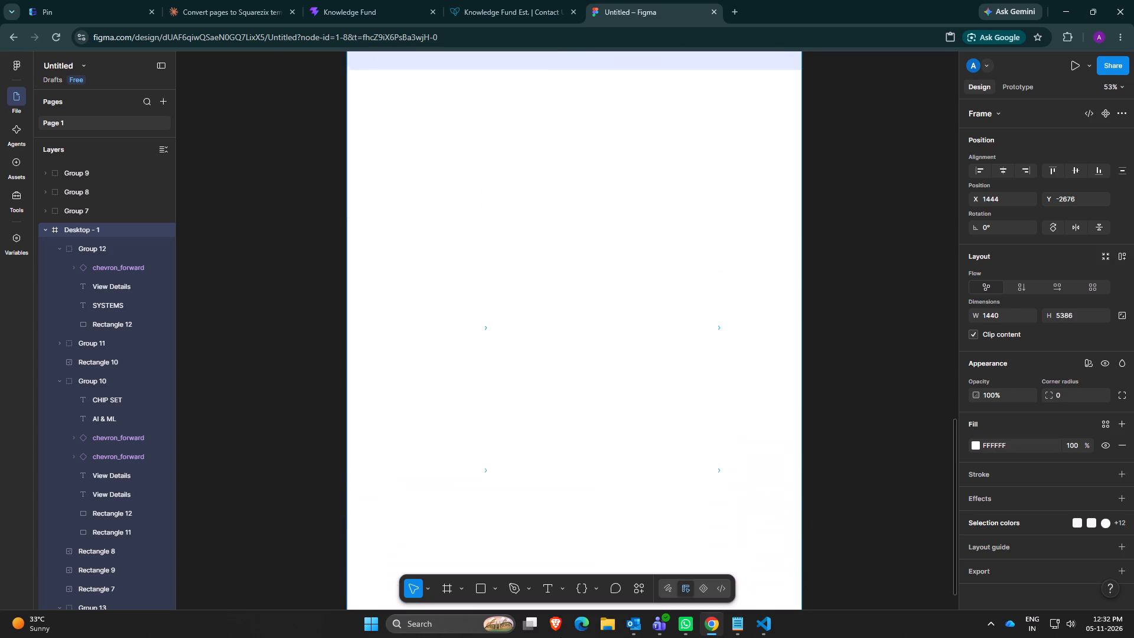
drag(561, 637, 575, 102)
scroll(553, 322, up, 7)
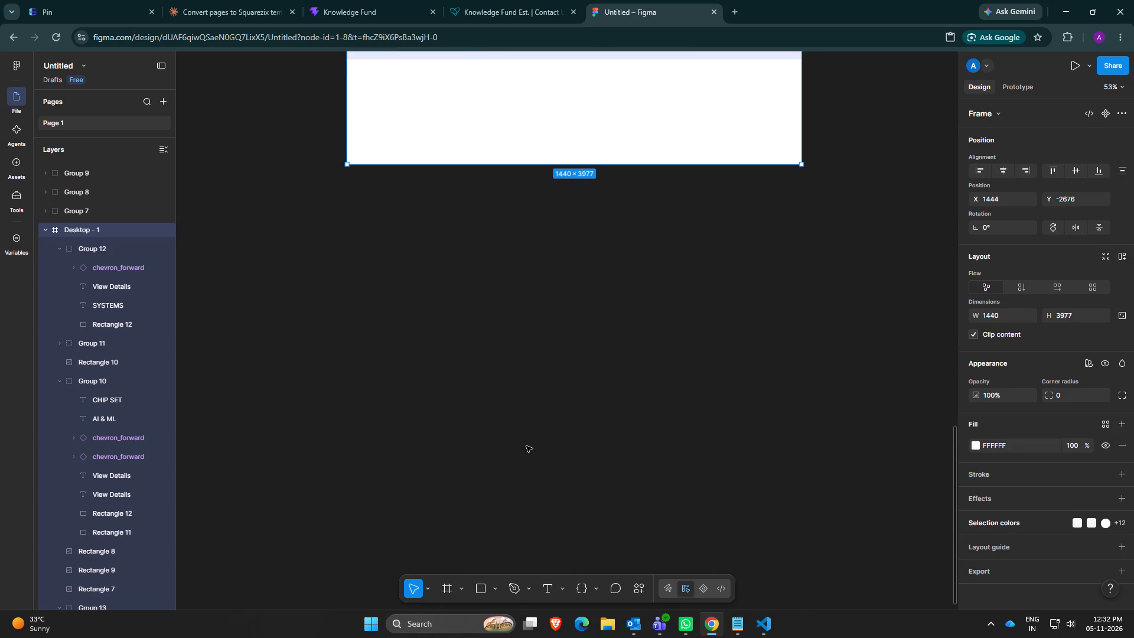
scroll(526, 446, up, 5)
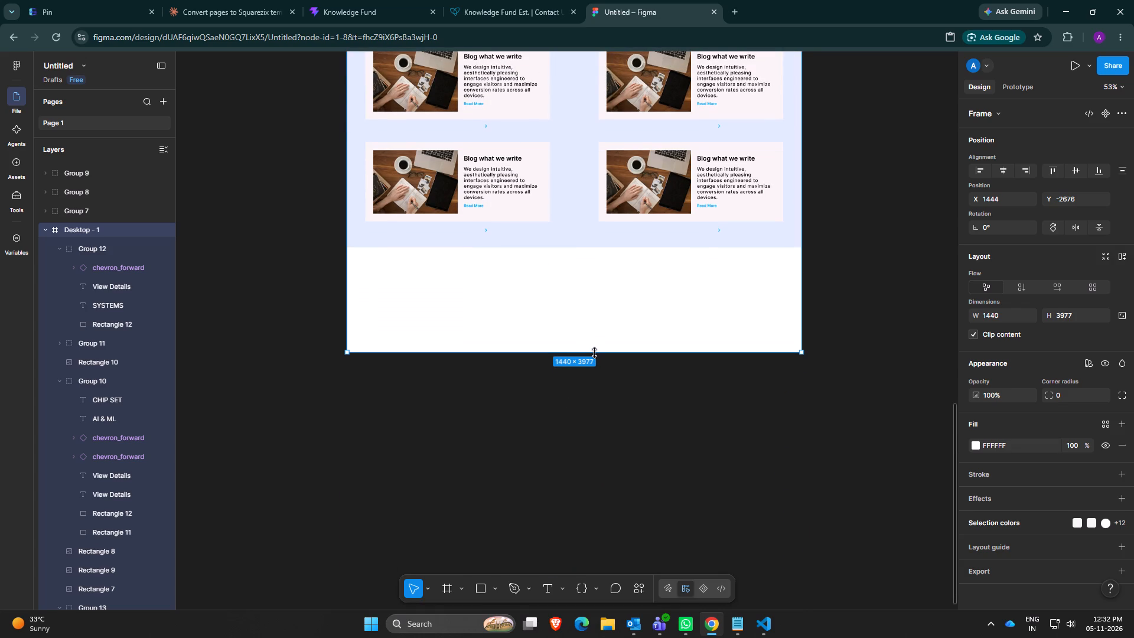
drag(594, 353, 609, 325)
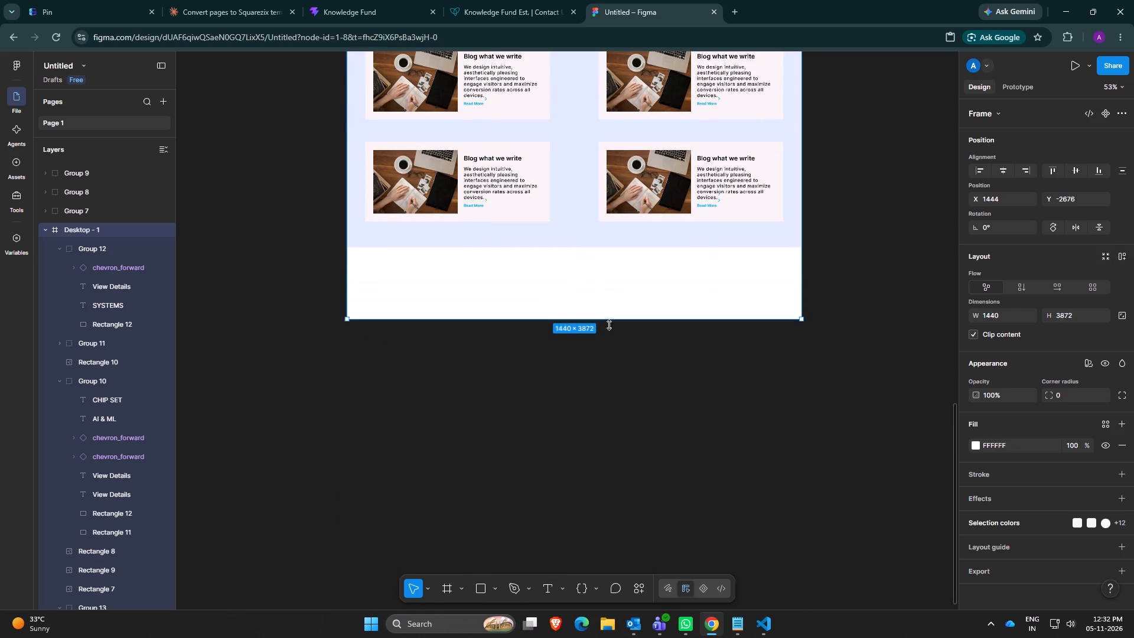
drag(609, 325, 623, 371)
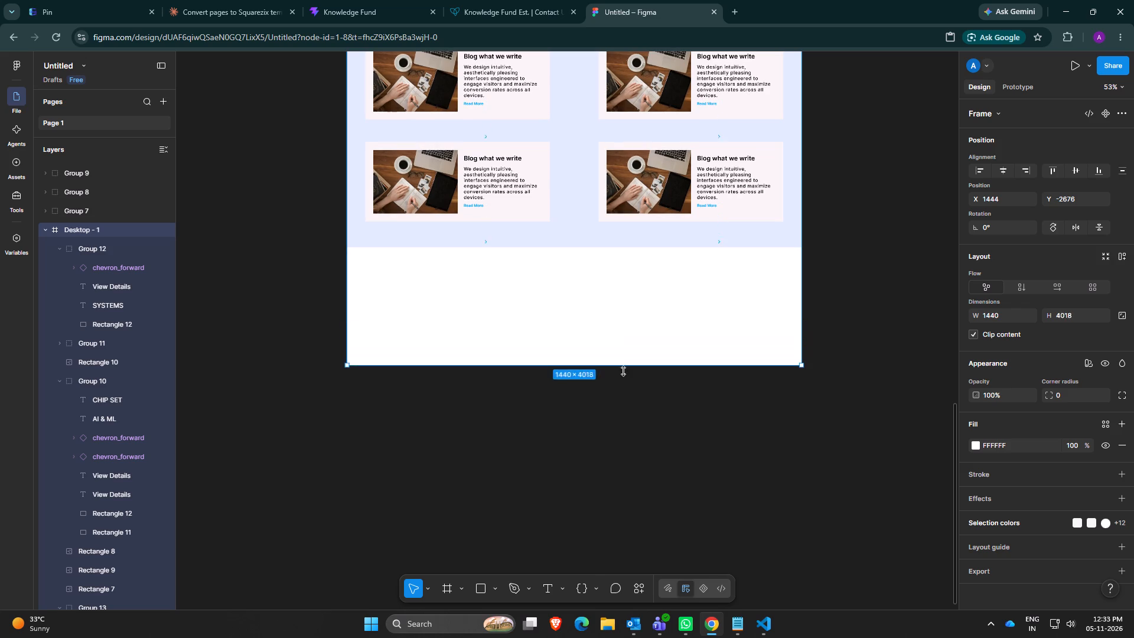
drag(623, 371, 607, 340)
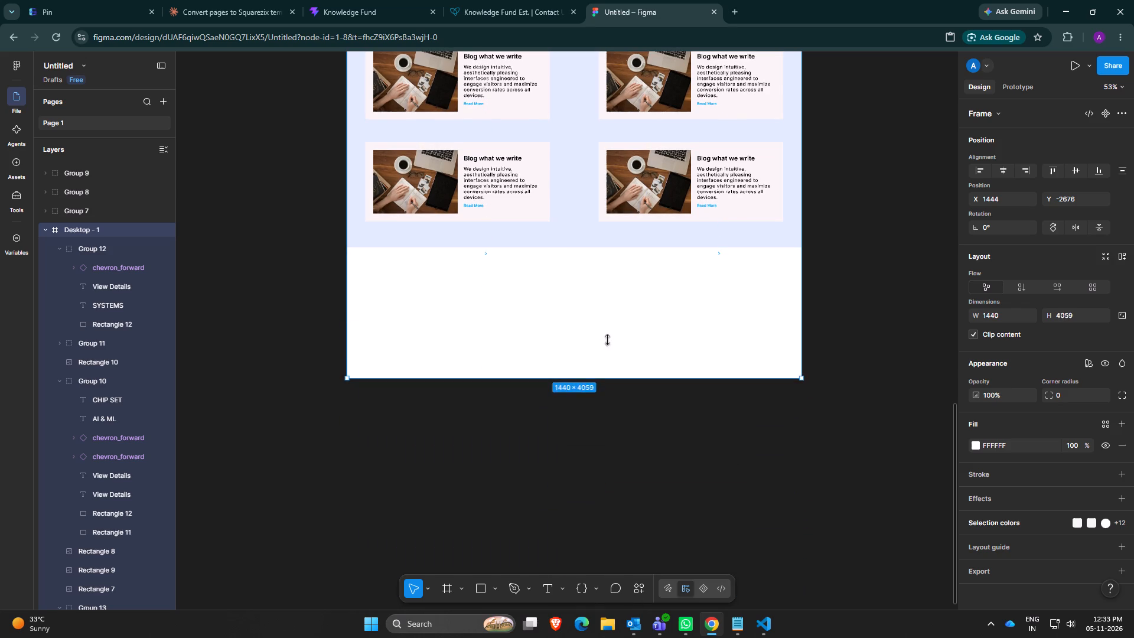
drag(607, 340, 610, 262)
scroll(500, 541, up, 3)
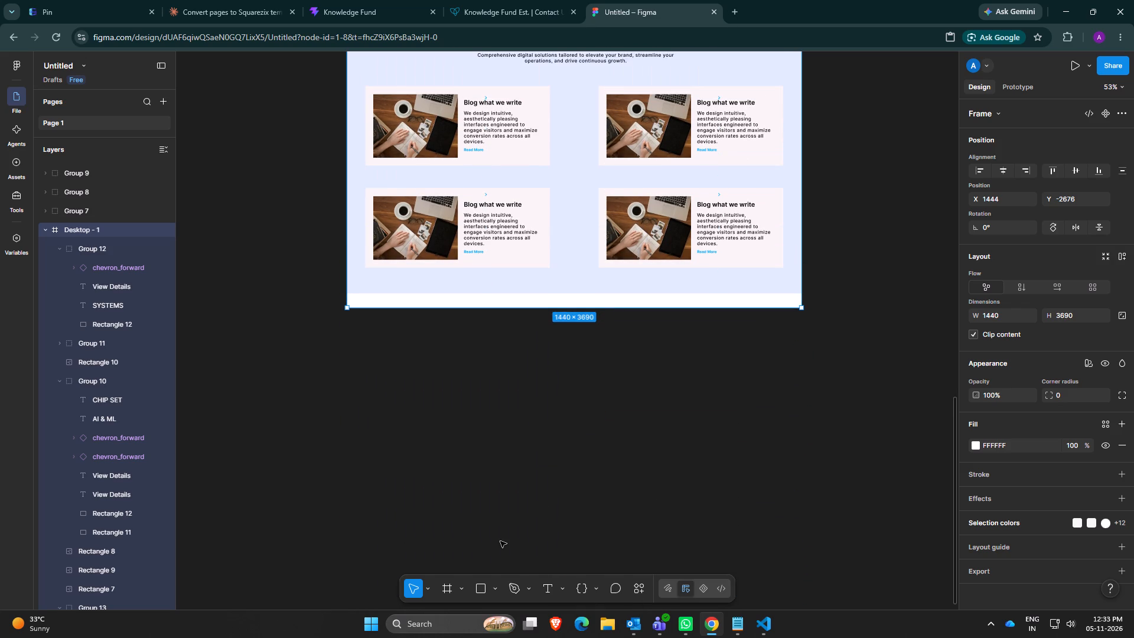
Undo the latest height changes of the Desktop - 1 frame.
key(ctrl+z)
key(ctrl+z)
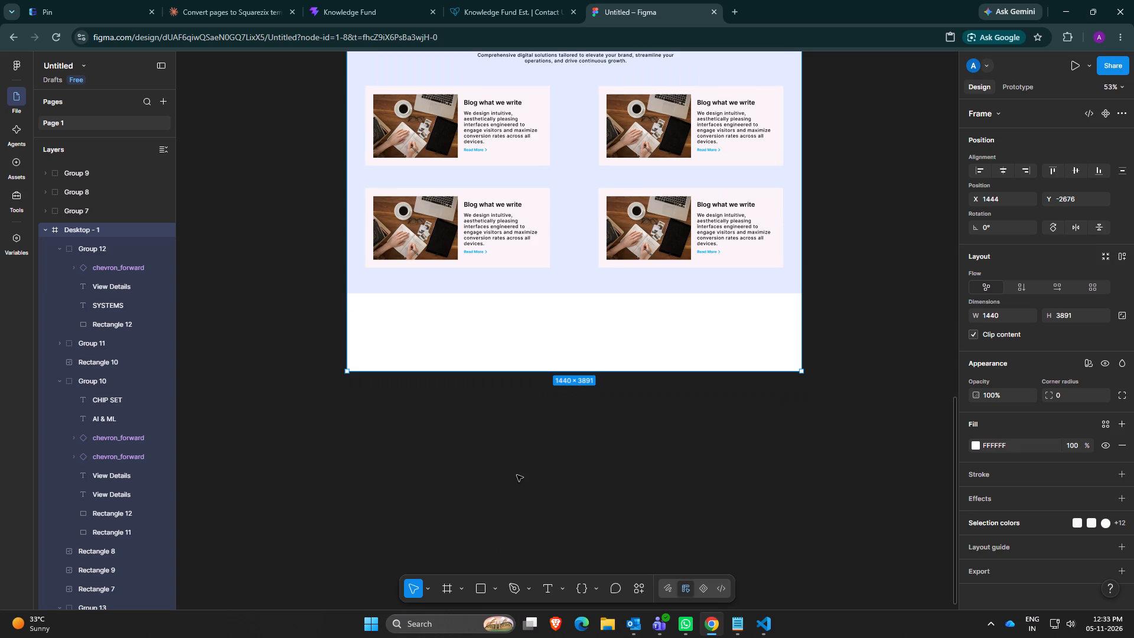
Extend the bottom edge of the Desktop - 1 frame below Blogs to a height of about 4392.
scroll(517, 475, up, 9)
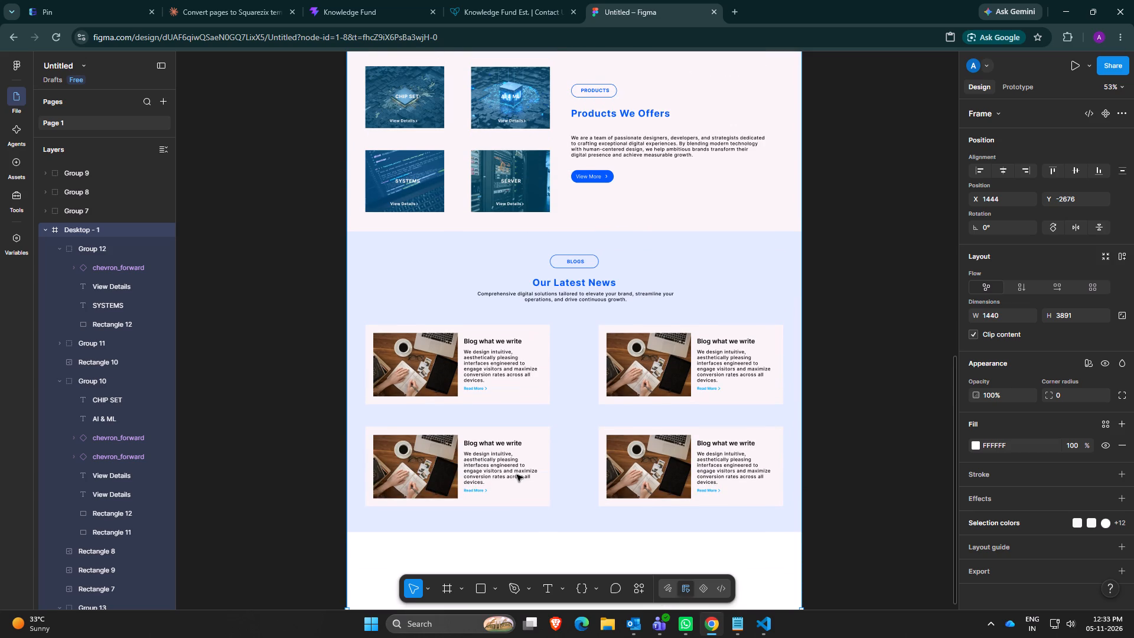
scroll(573, 391, down, 2)
scroll(573, 391, up, 9)
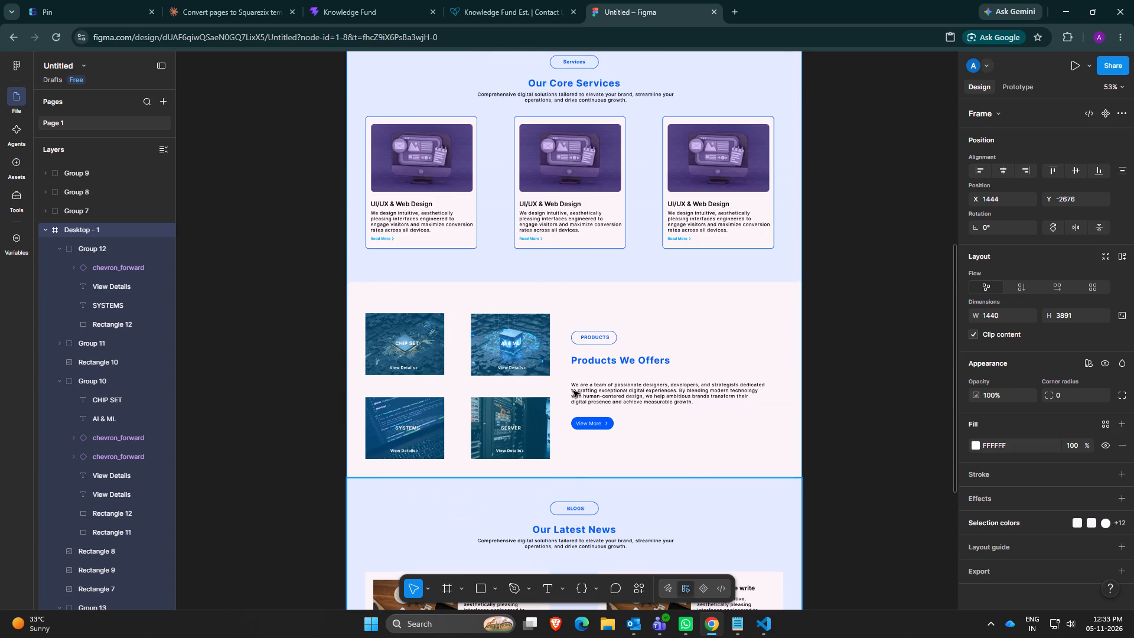
scroll(573, 391, down, 15)
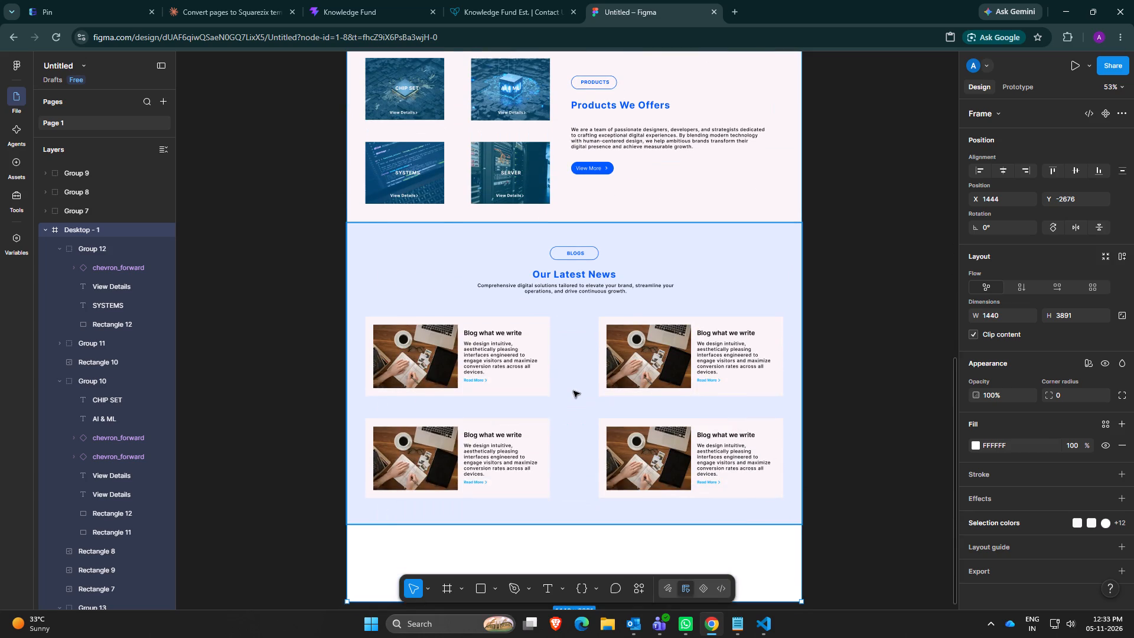
scroll(573, 391, down, 2)
drag(588, 484, 597, 618)
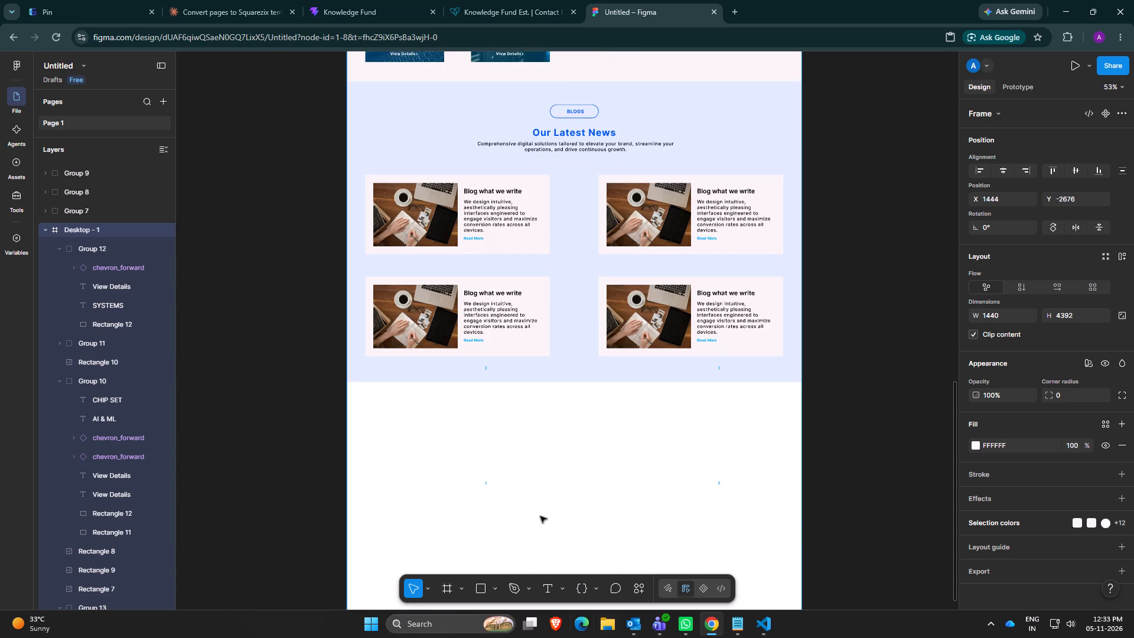
Review the home page sections from About Us down to Blogs and the stray chevrons in the extended area.
scroll(538, 509, up, 14)
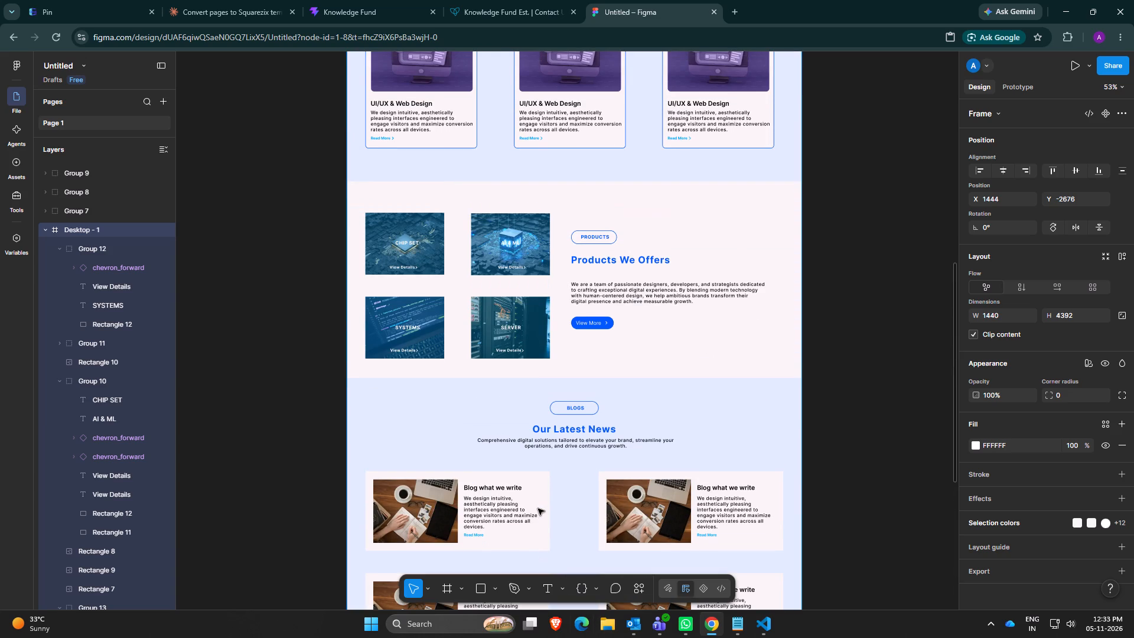
scroll(538, 509, up, 14)
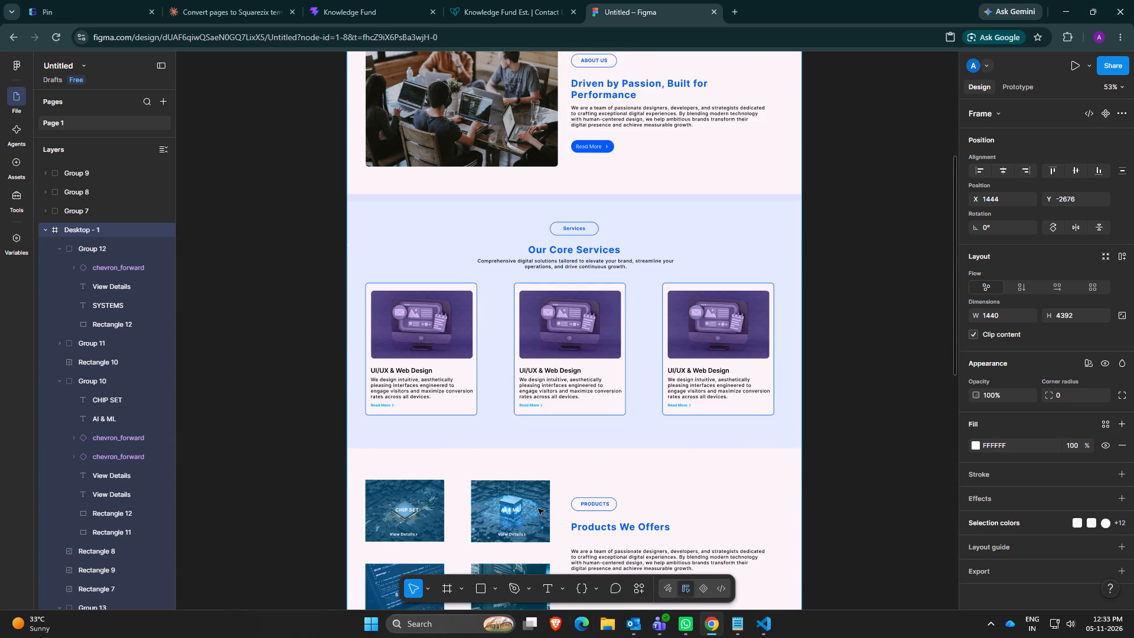
scroll(538, 509, up, 11)
scroll(538, 509, down, 17)
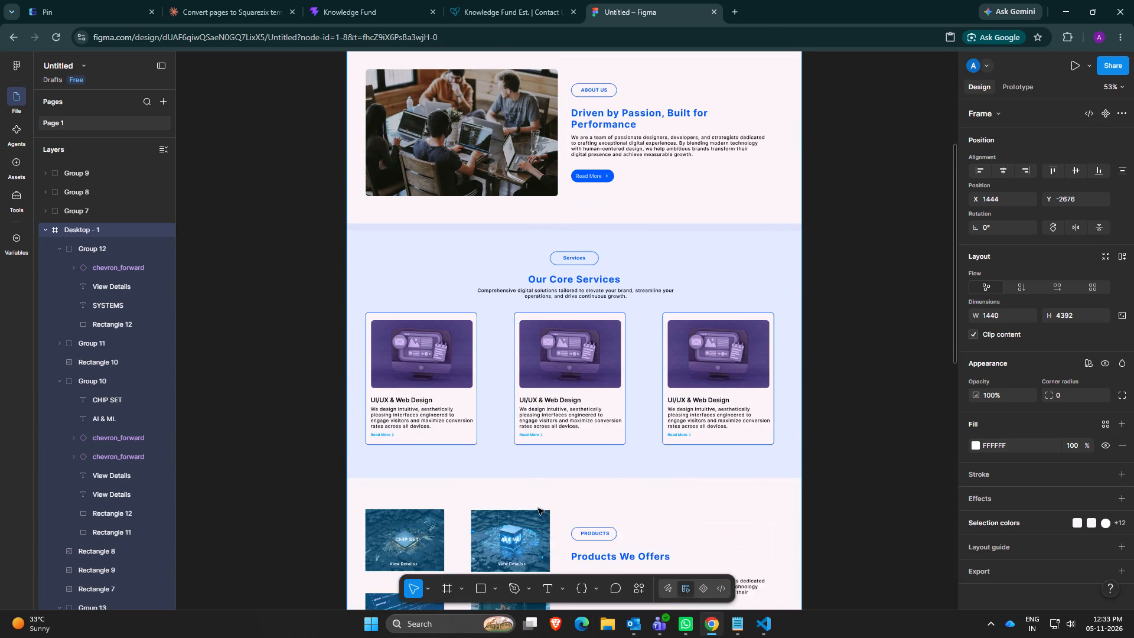
scroll(538, 509, down, 16)
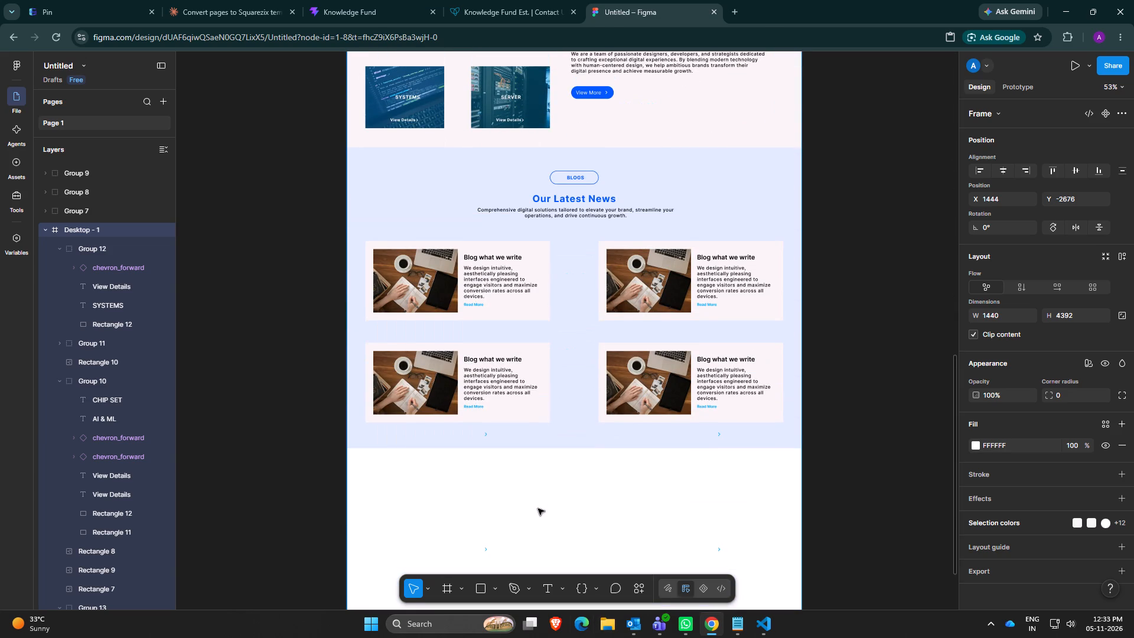
scroll(538, 509, down, 8)
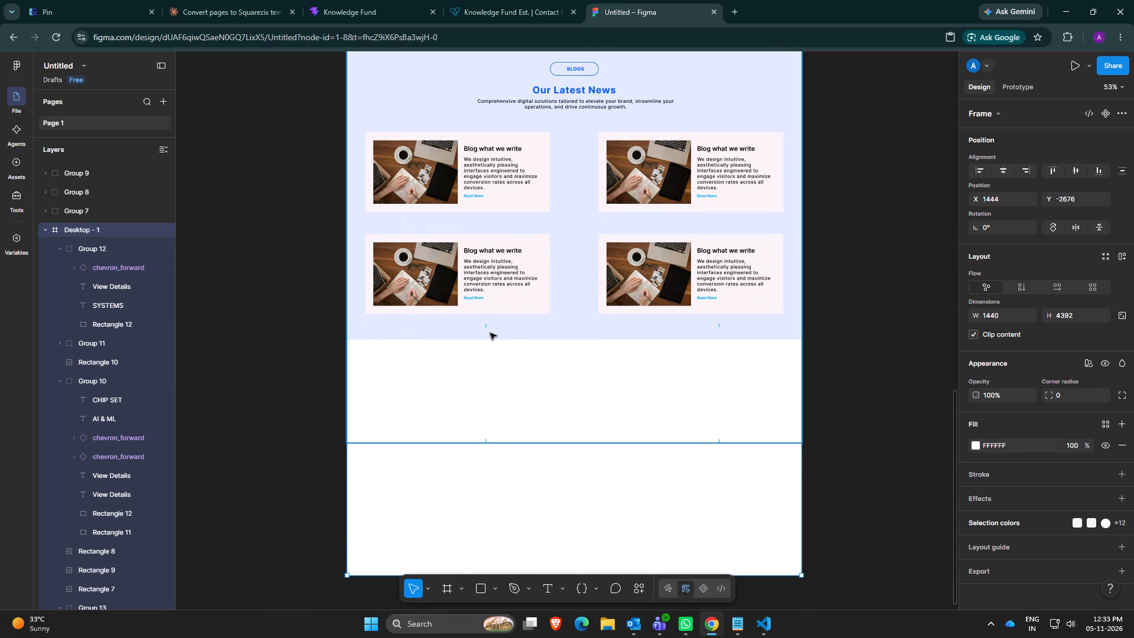
scroll(546, 522, down, 2)
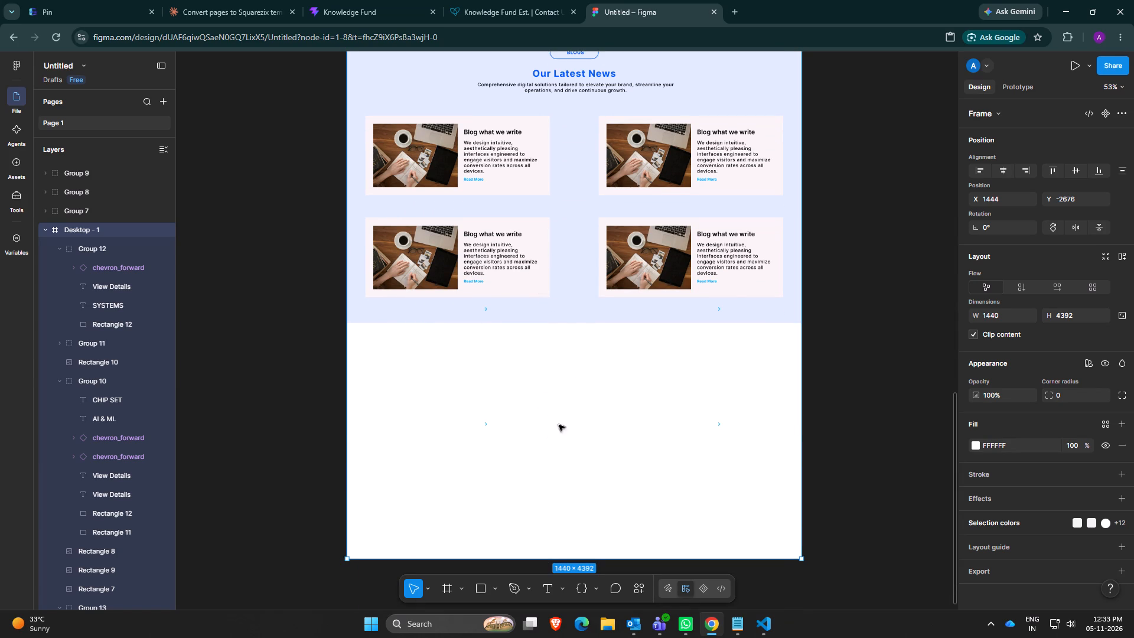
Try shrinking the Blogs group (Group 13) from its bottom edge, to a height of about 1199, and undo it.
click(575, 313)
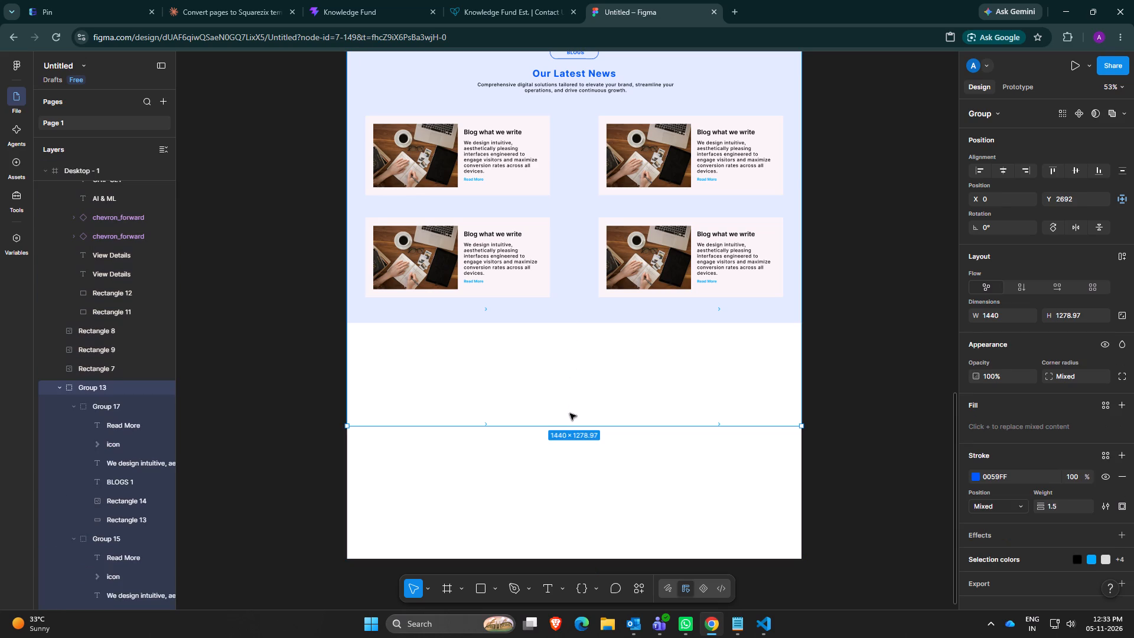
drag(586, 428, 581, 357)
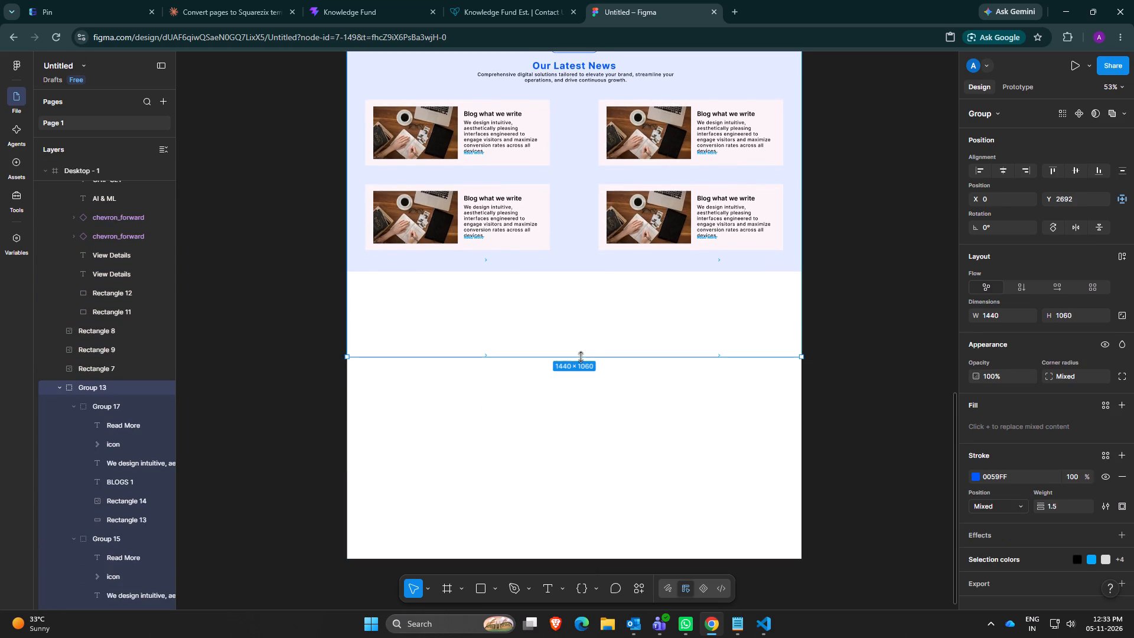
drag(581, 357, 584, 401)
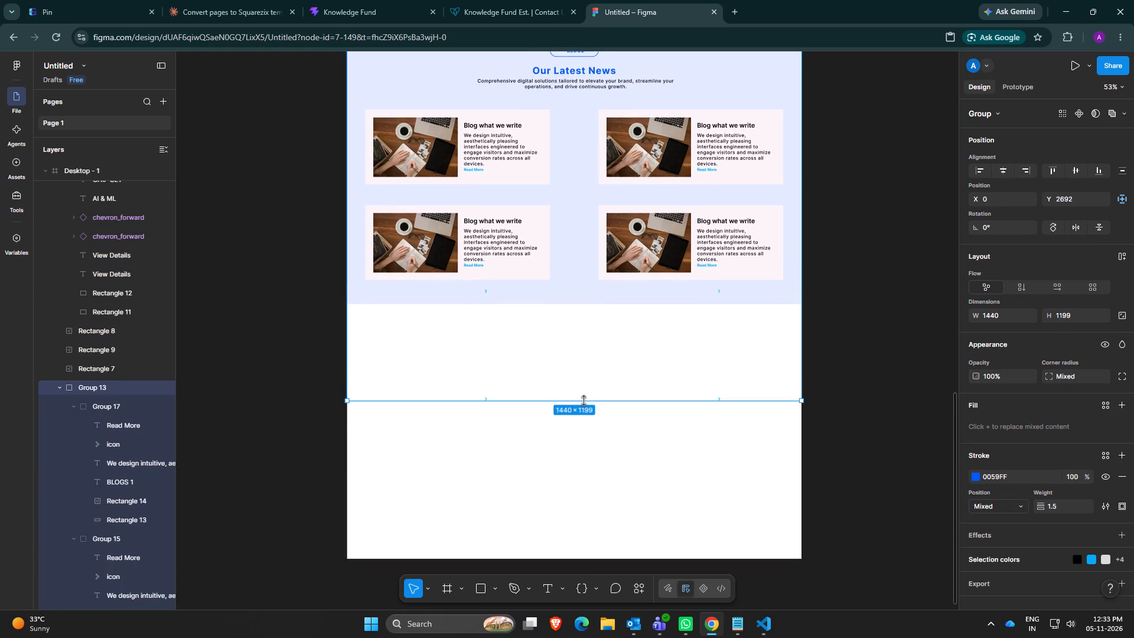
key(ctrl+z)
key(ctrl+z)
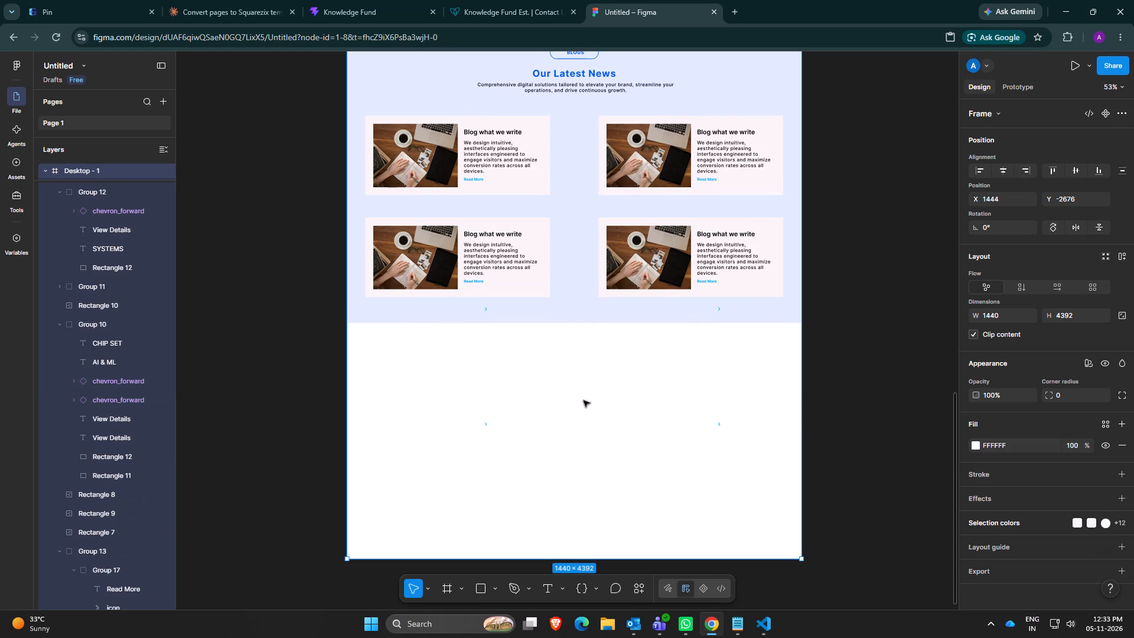
Undo the latest height extension of the Desktop - 1 frame and clear the selection.
click(584, 401)
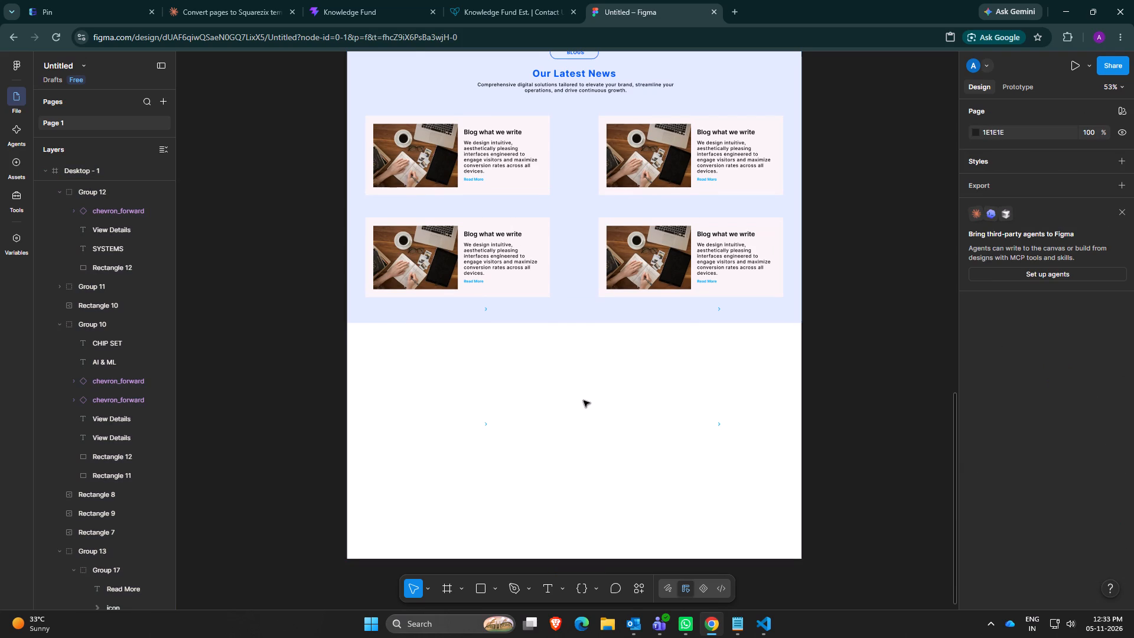
key(ctrl+z)
key(ctrl+z)
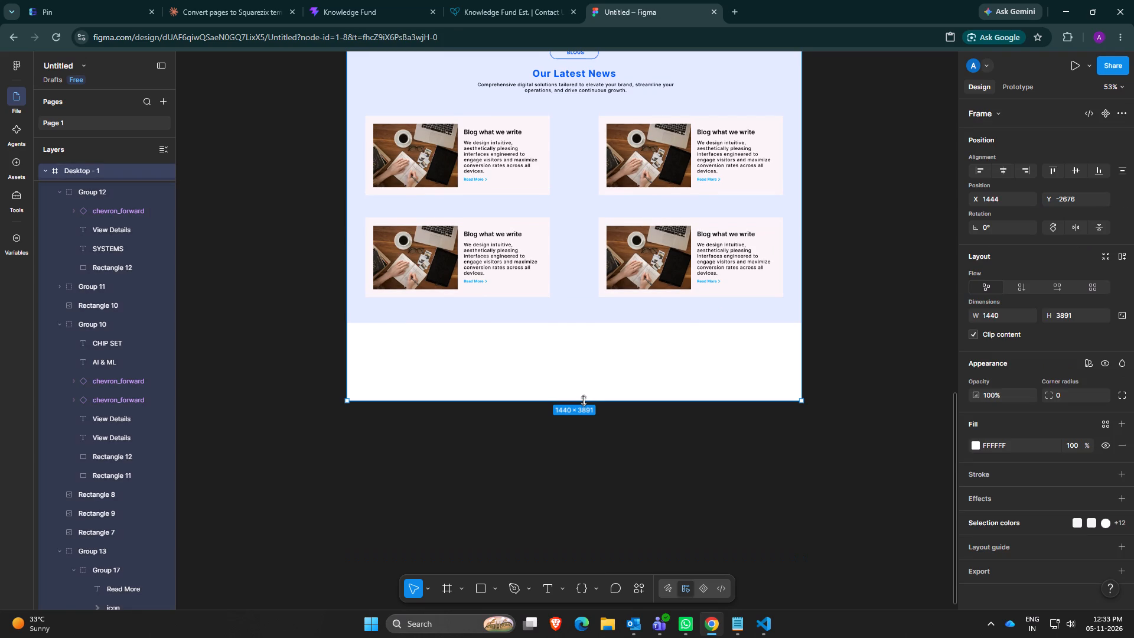
click(571, 340)
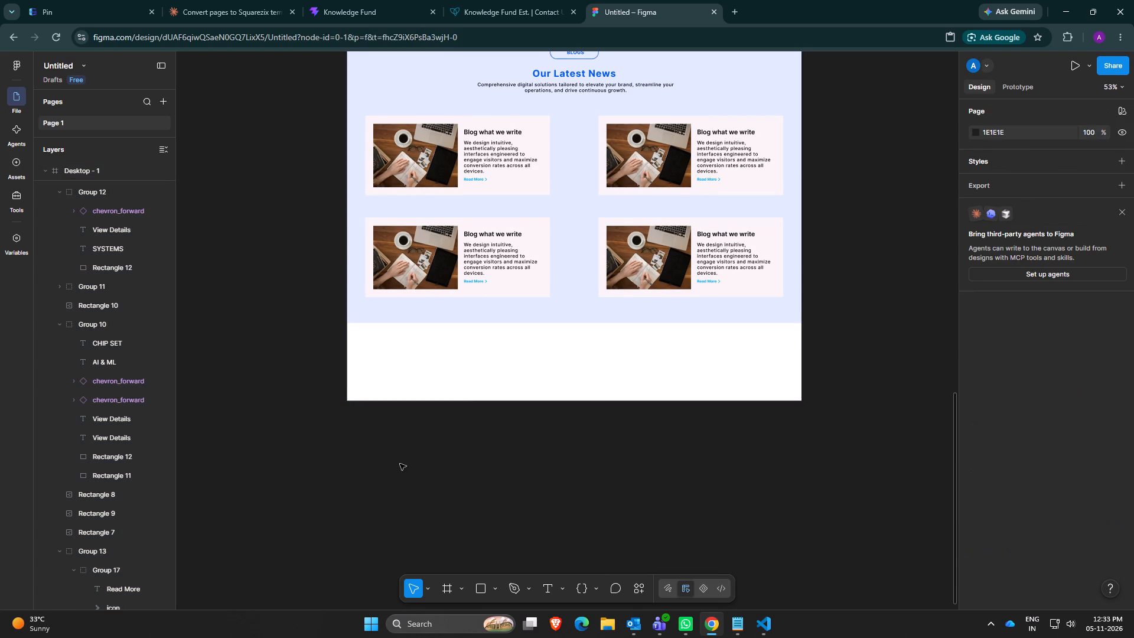
Inspect the loose Group 7, Group 8 and Group 9 layers and the layer structure of the Desktop - 1 frame.
scroll(353, 508, up, 2)
scroll(142, 384, up, 13)
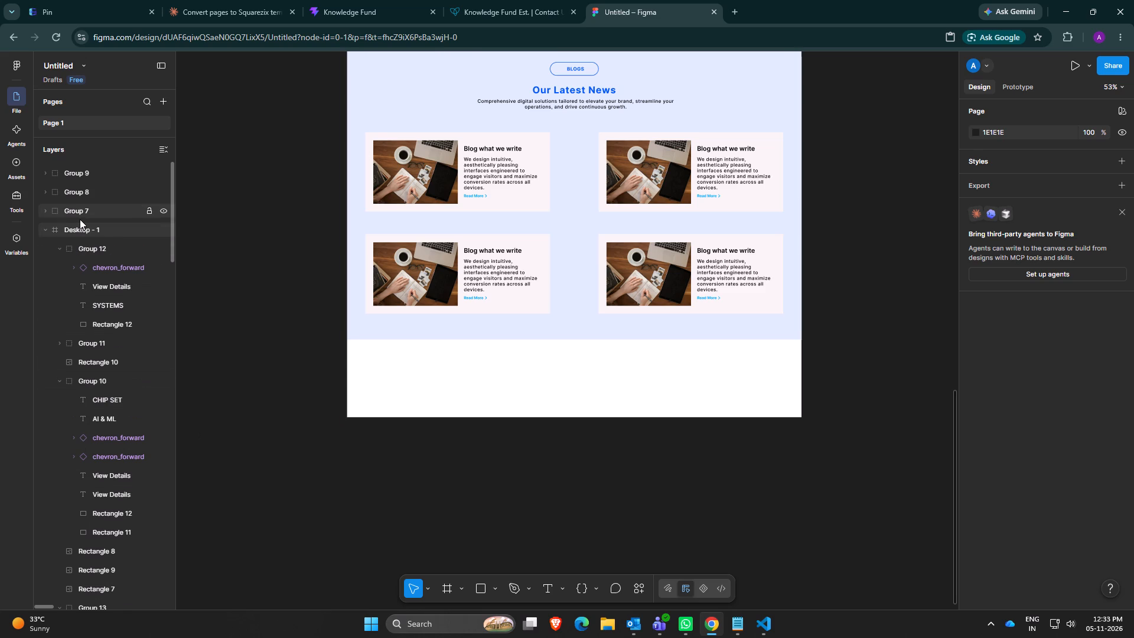
click(80, 219)
click(93, 186)
click(94, 173)
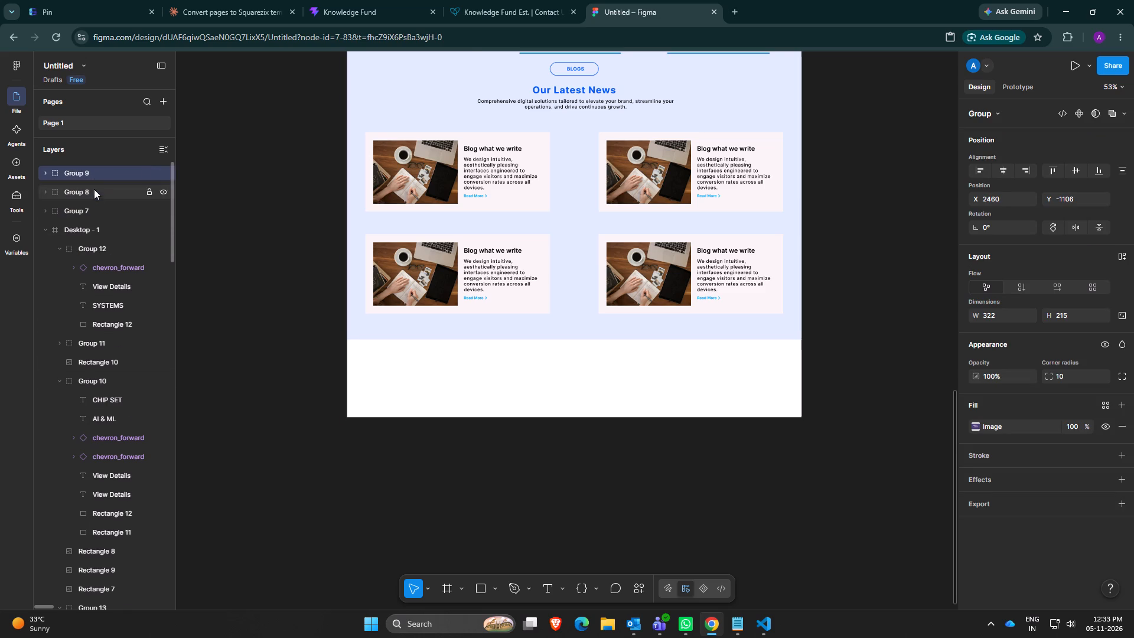
click(99, 229)
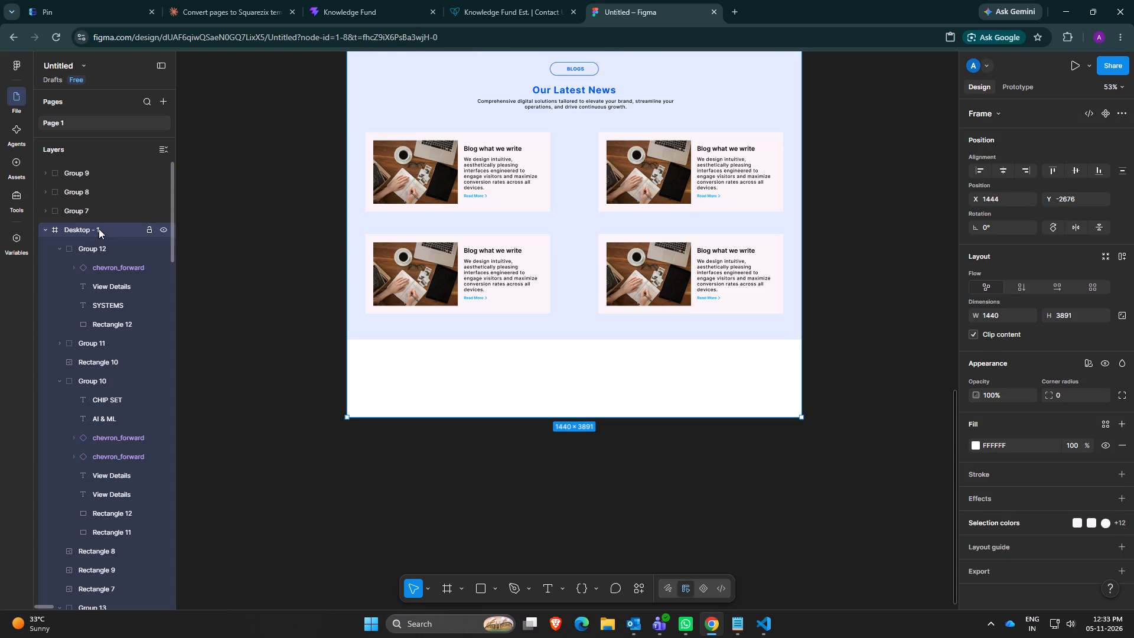
click(48, 229)
click(48, 229)
scroll(165, 371, down, 3)
scroll(79, 473, down, 18)
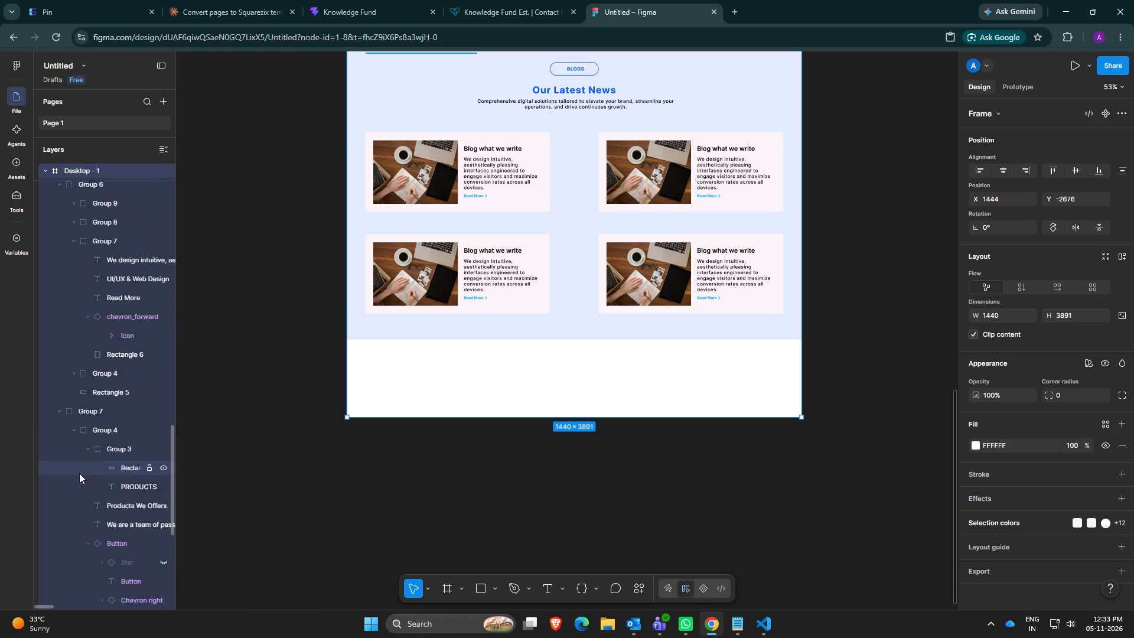
scroll(79, 473, down, 13)
scroll(91, 511, up, 9)
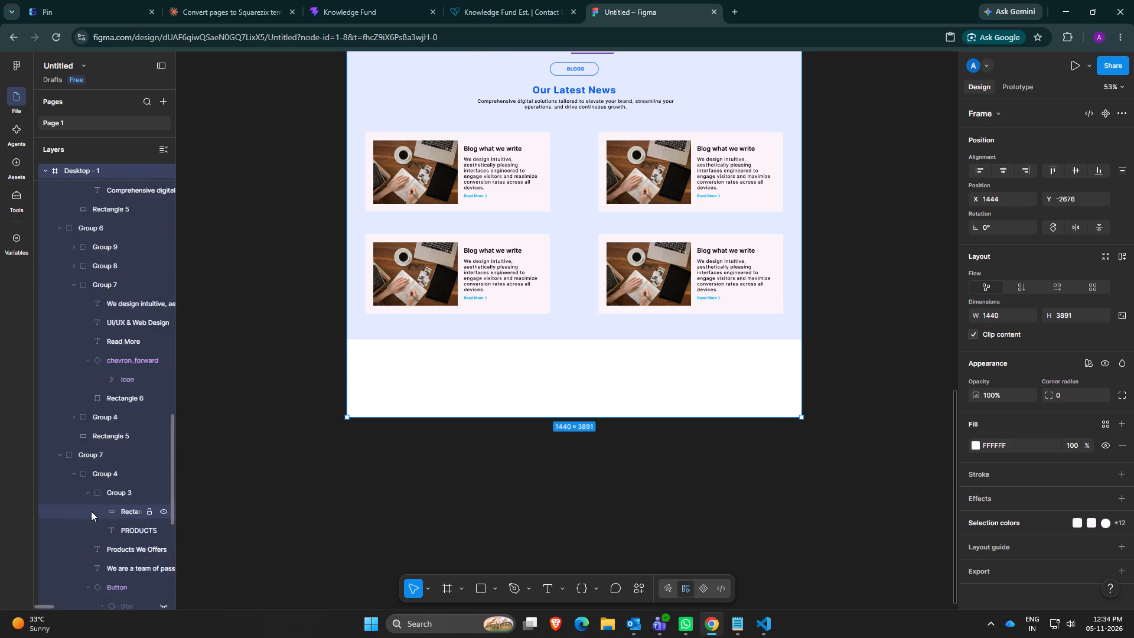
scroll(91, 511, up, 20)
scroll(91, 511, up, 2)
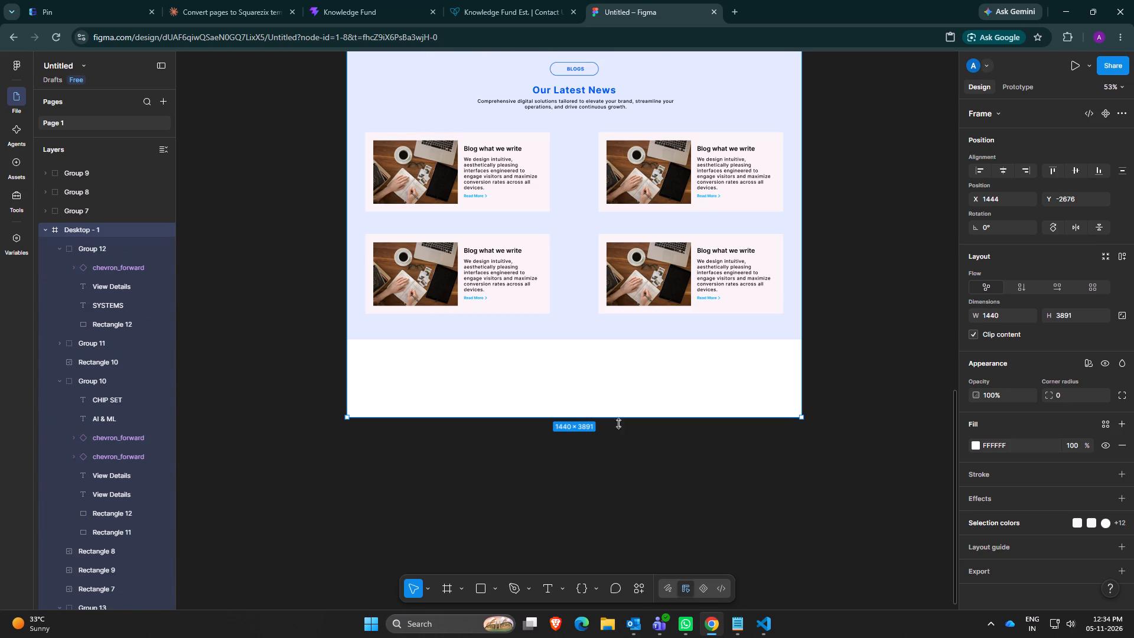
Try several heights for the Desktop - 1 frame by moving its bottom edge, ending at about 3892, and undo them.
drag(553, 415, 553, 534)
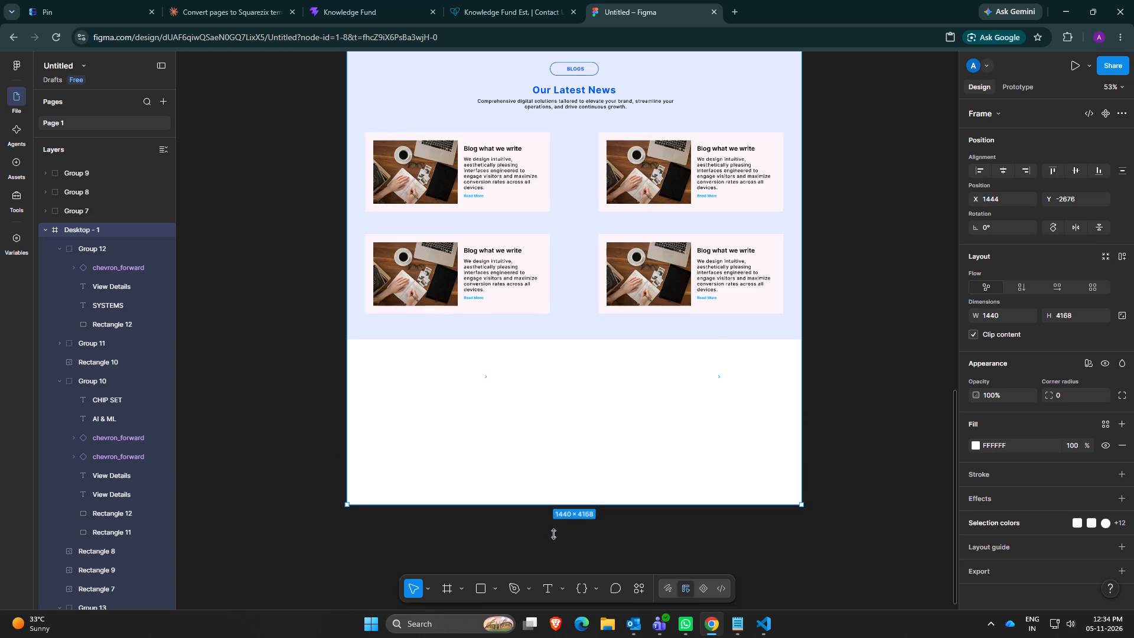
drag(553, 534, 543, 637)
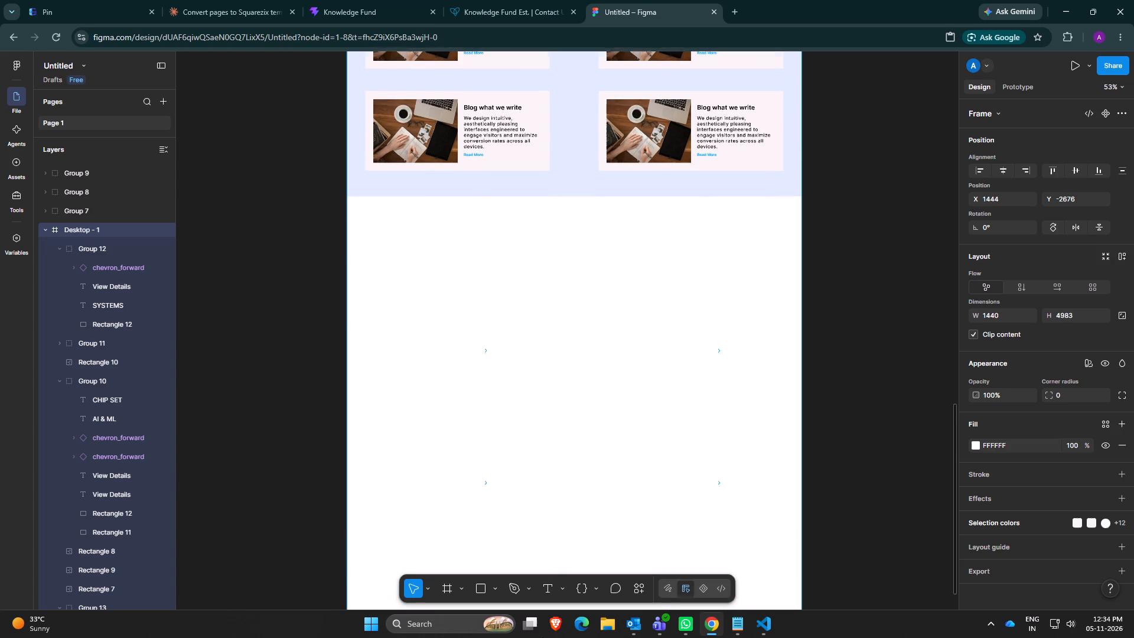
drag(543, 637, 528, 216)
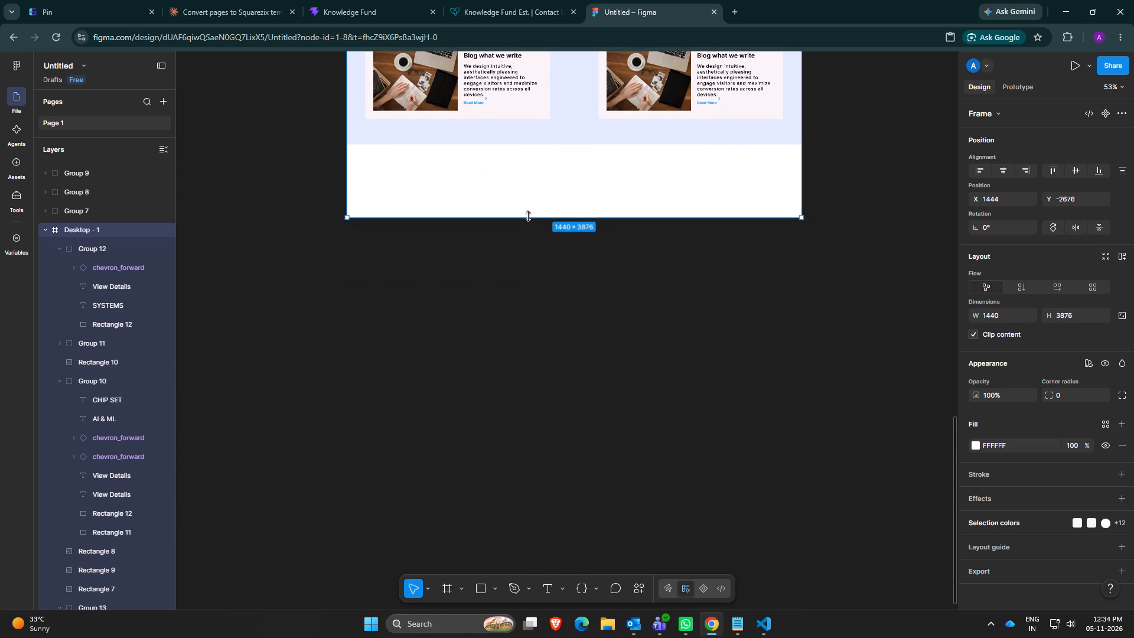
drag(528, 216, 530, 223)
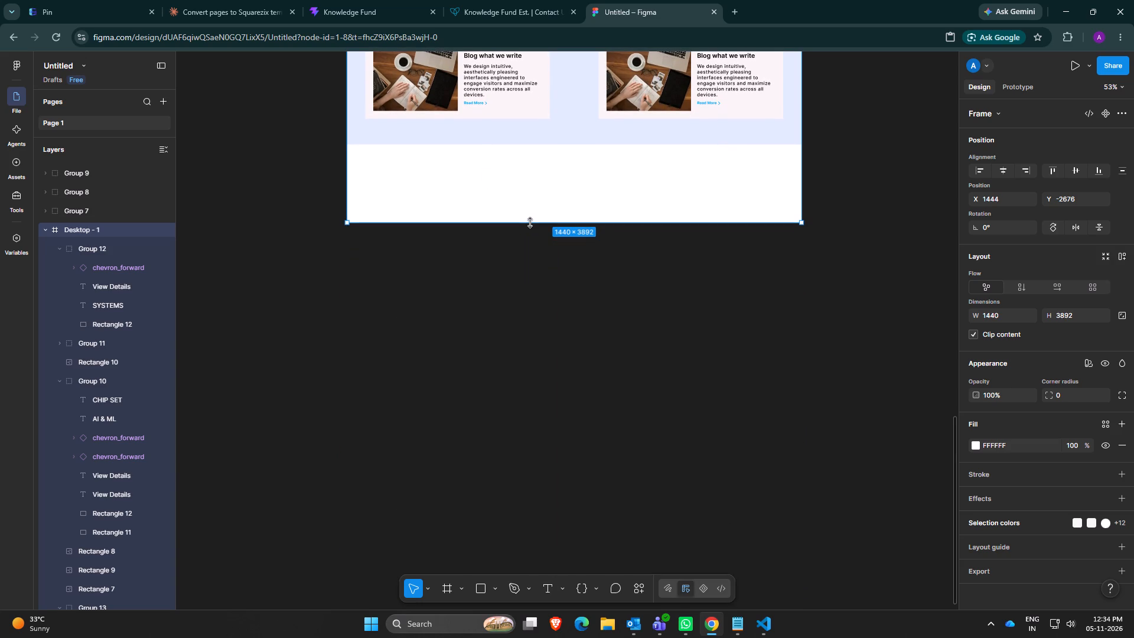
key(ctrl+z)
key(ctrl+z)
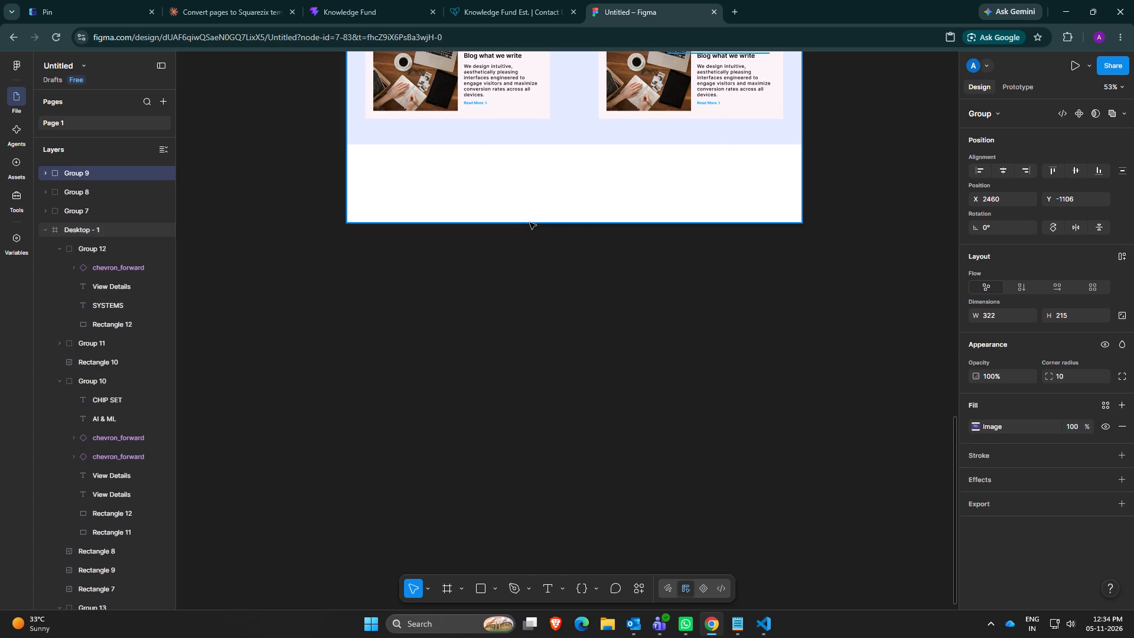
Examine the Blogs section and its nested card layers, including Group 16 and Group 14, for the stray chevrons' source.
scroll(530, 223, up, 6)
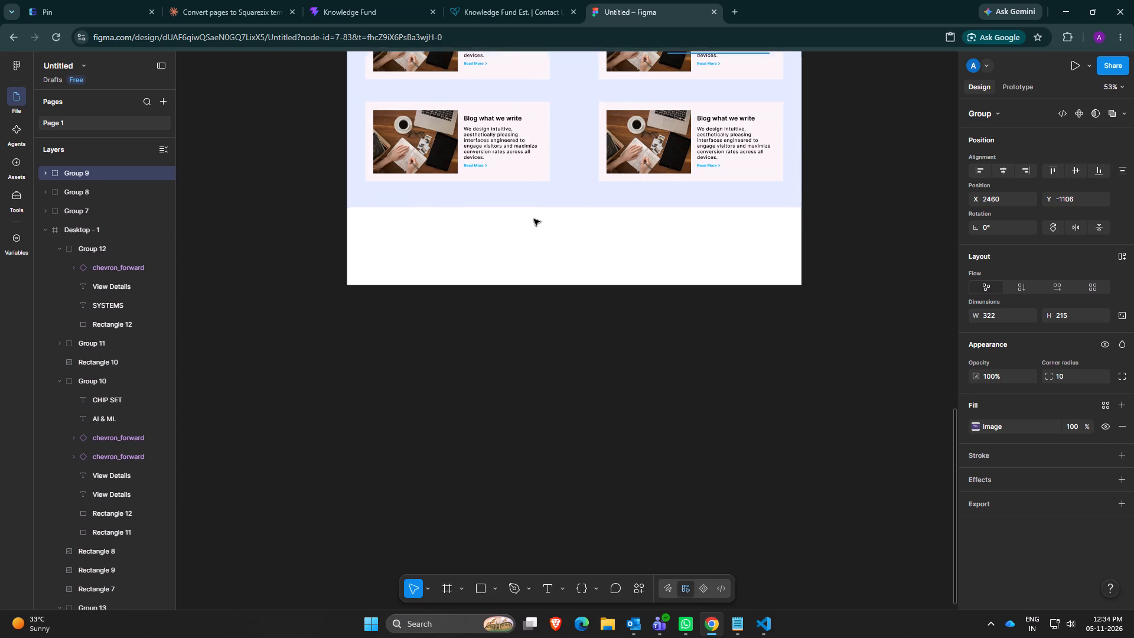
scroll(534, 219, up, 8)
scroll(555, 350, down, 5)
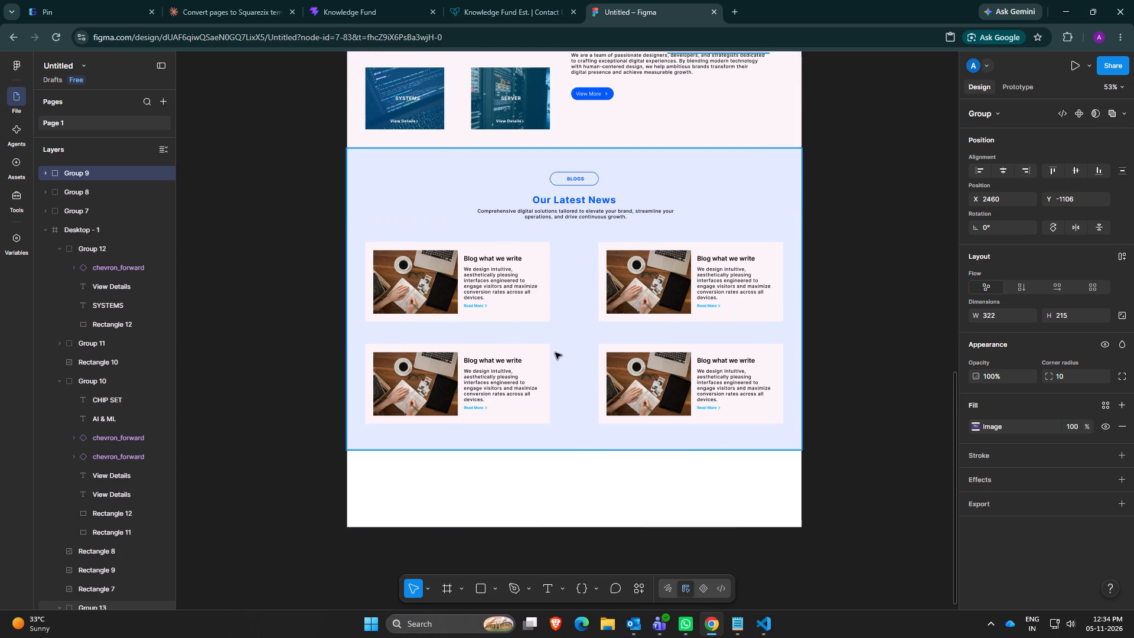
scroll(555, 353, down, 5)
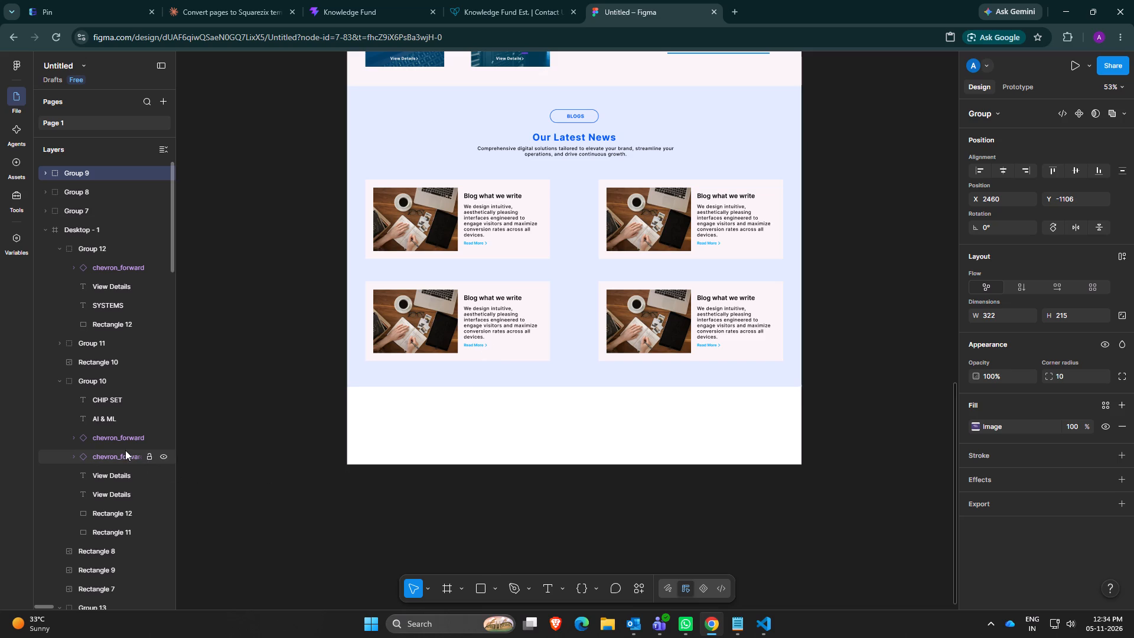
scroll(114, 434, down, 8)
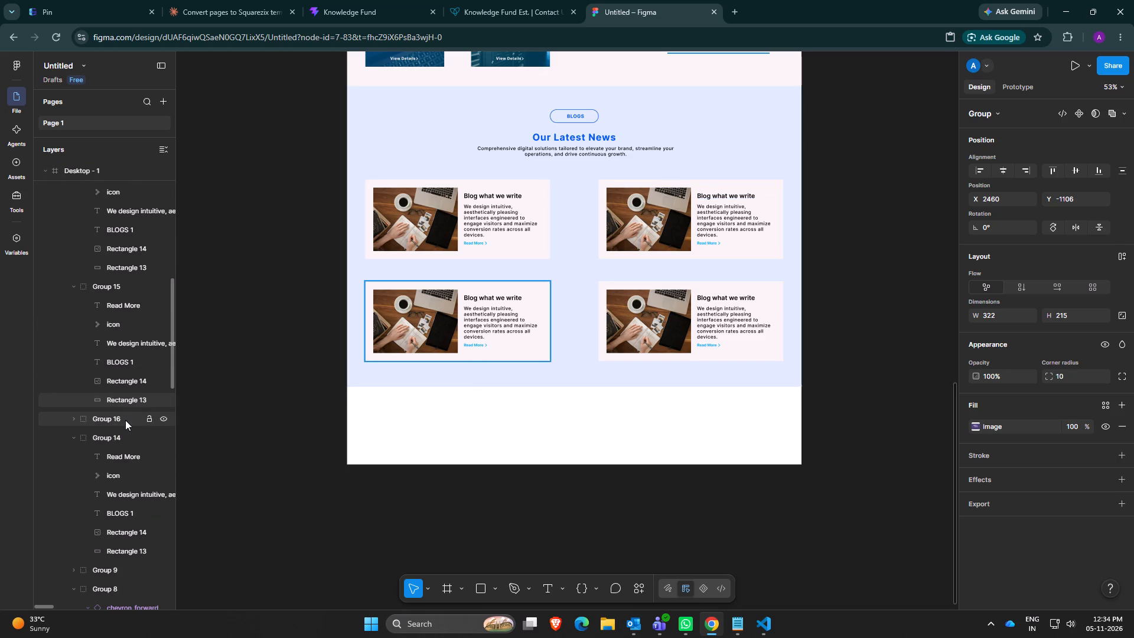
click(125, 420)
click(97, 437)
scroll(97, 437, down, 2)
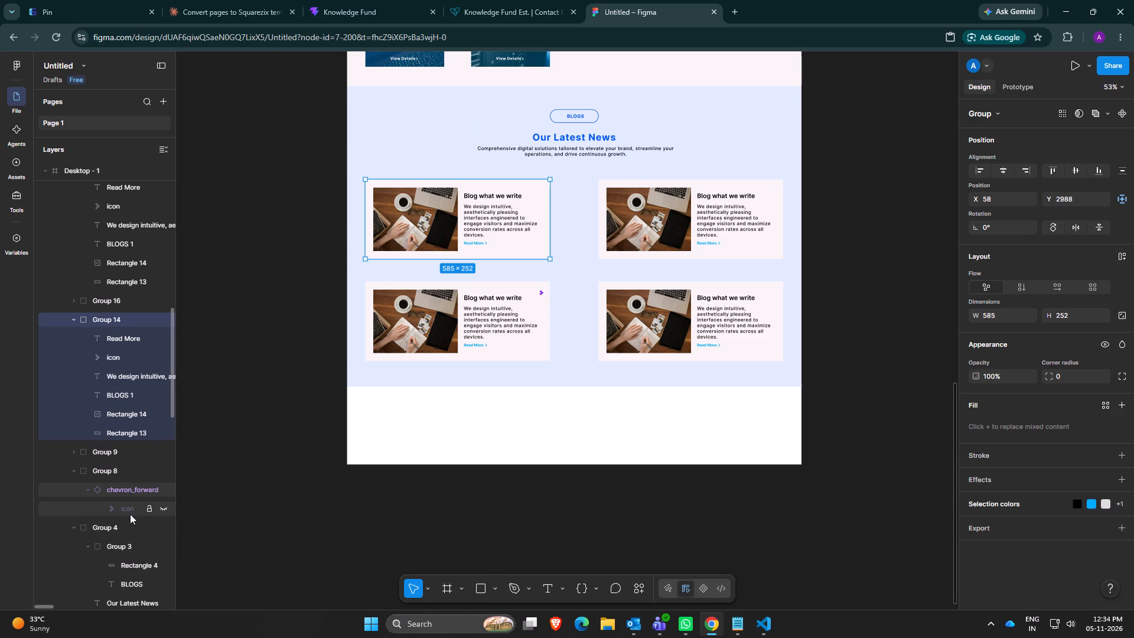
Delete Group 8, which holds the hidden chevron_forward icon, from the Blogs group.
click(125, 493)
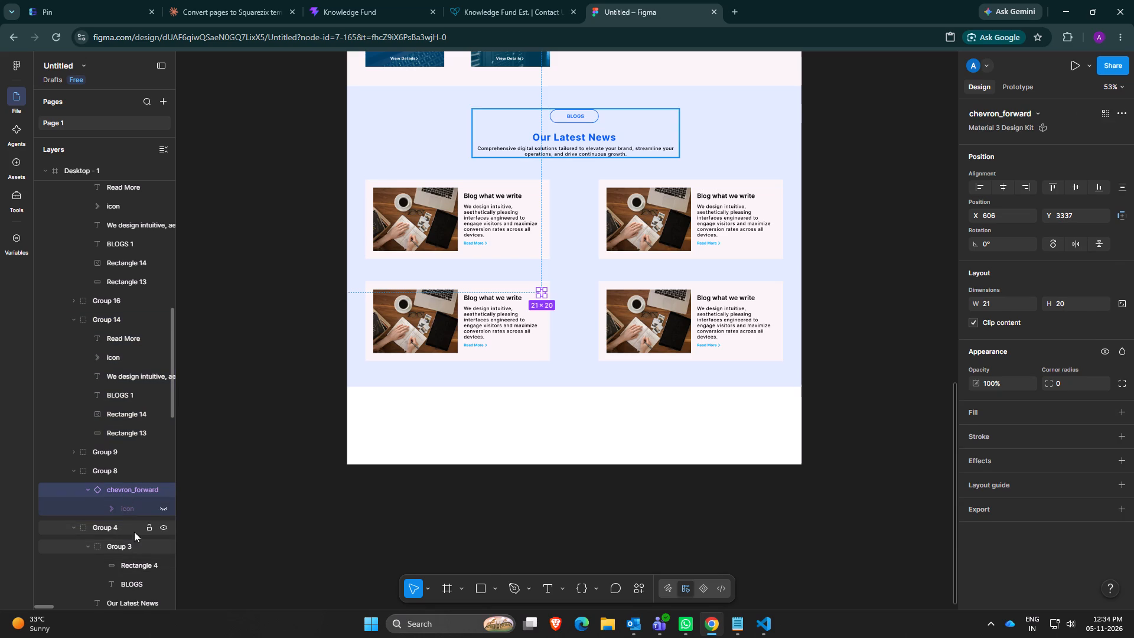
click(123, 510)
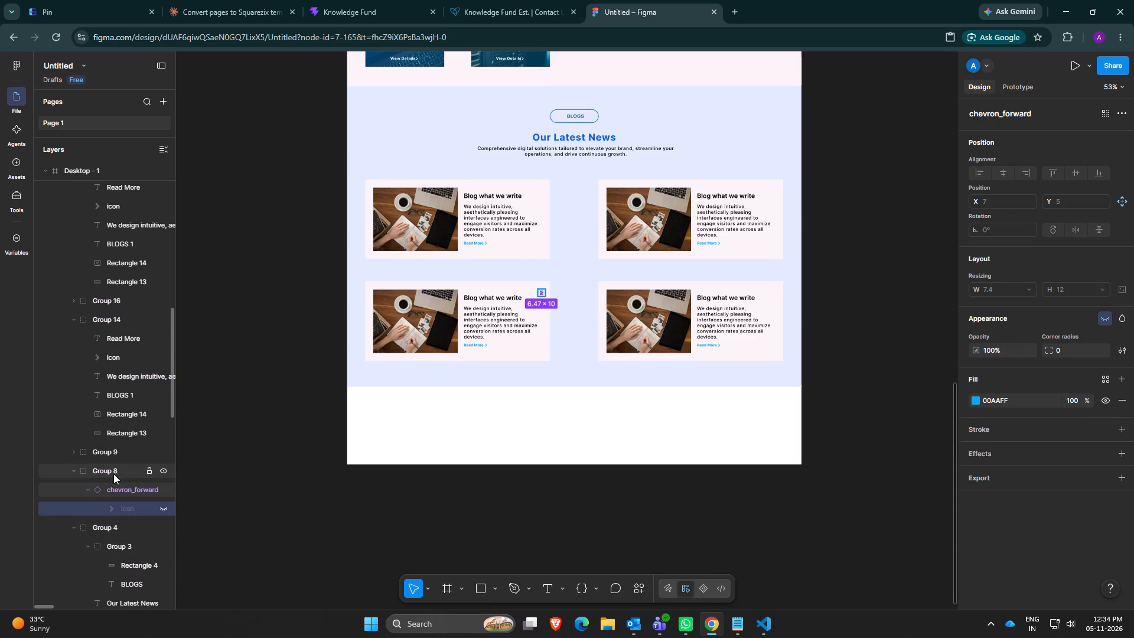
click(112, 474)
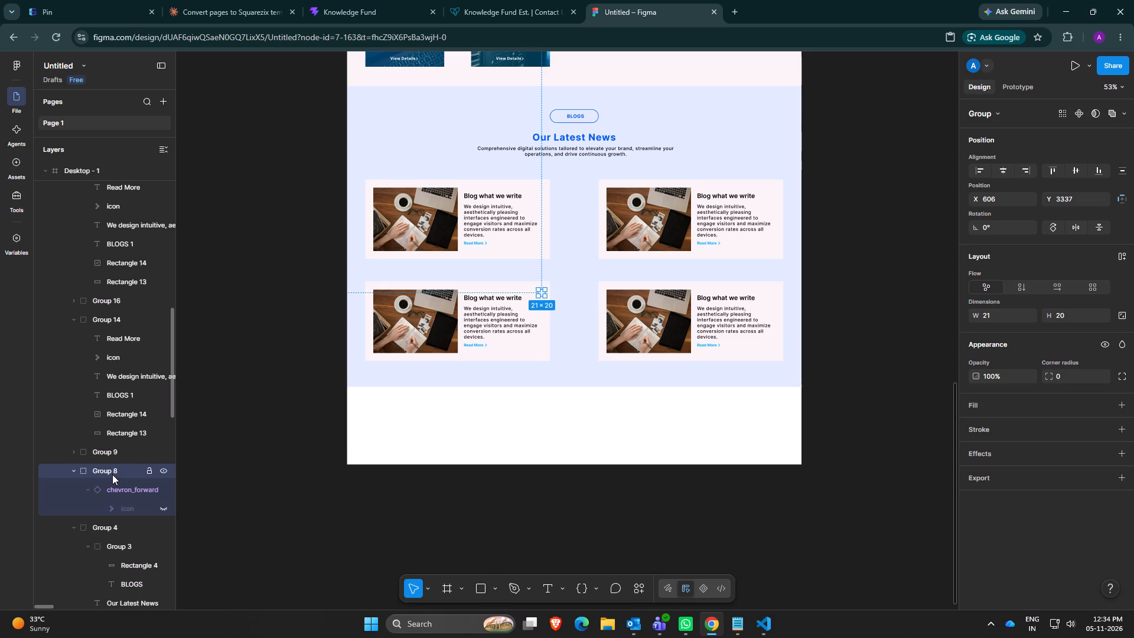
right_click(112, 474)
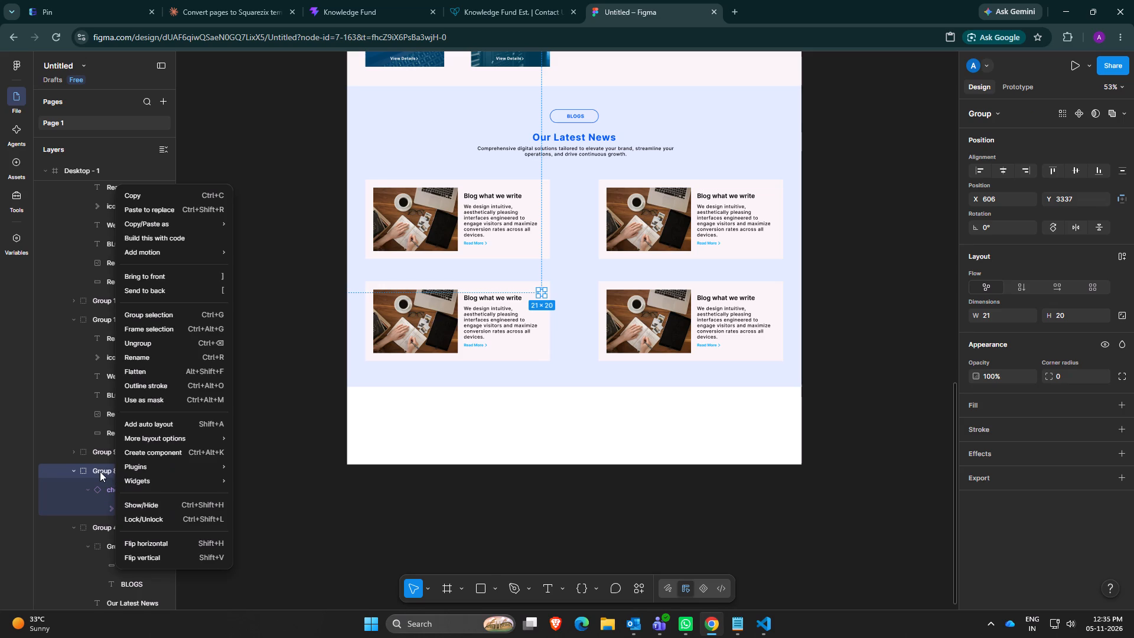
click(100, 471)
key(Delete)
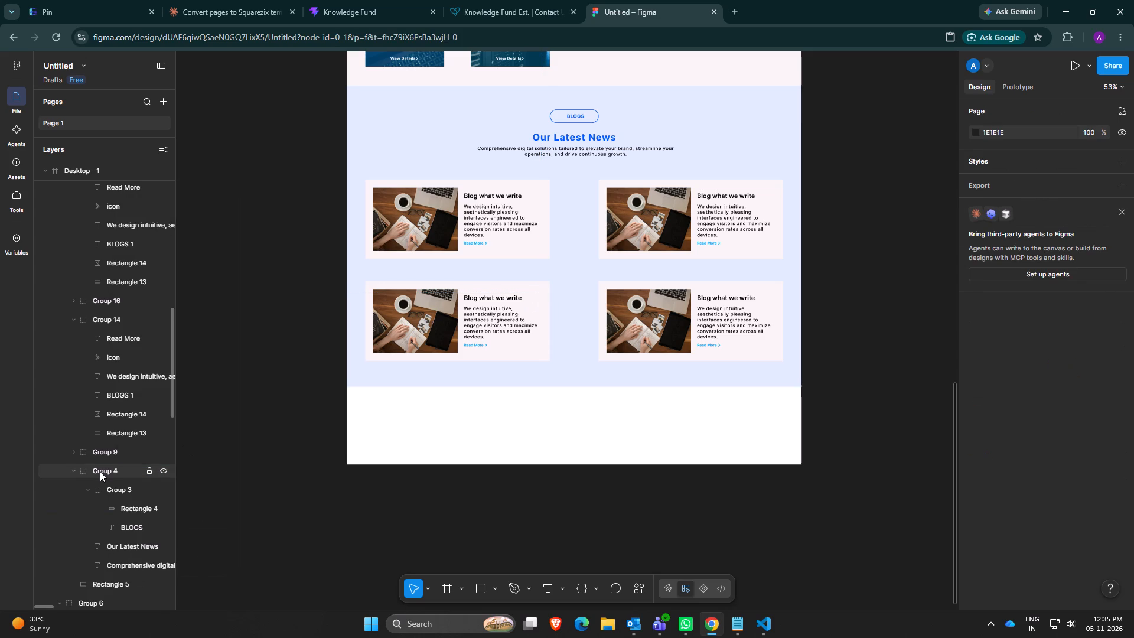
Review the home page from the hero banner to the Blogs section, along with the section layers.
scroll(503, 415, up, 2)
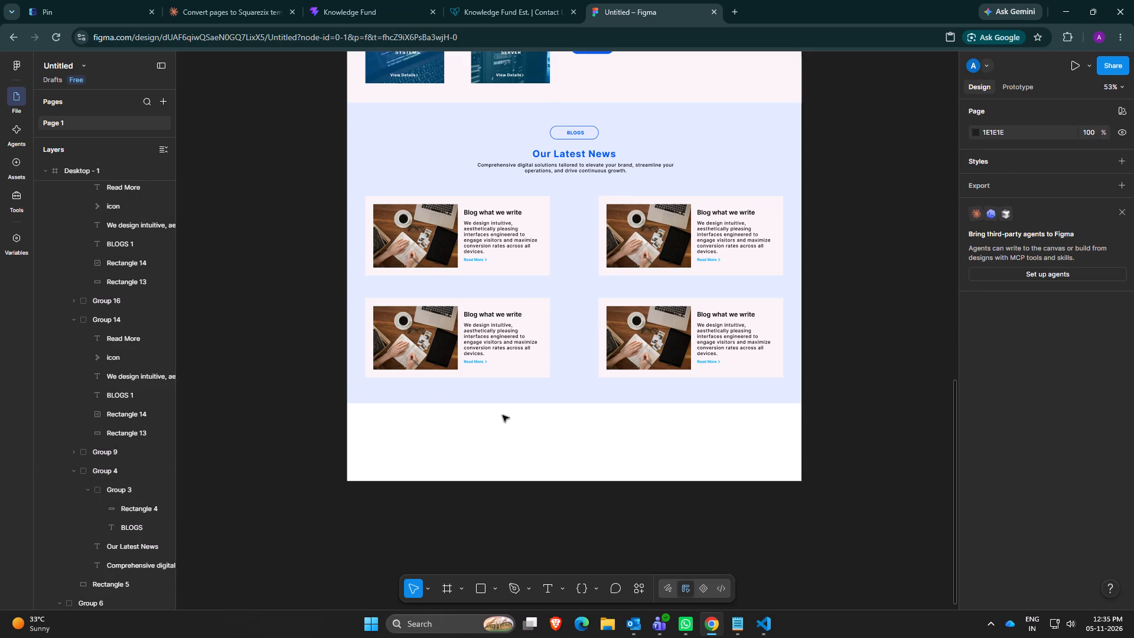
scroll(503, 415, up, 9)
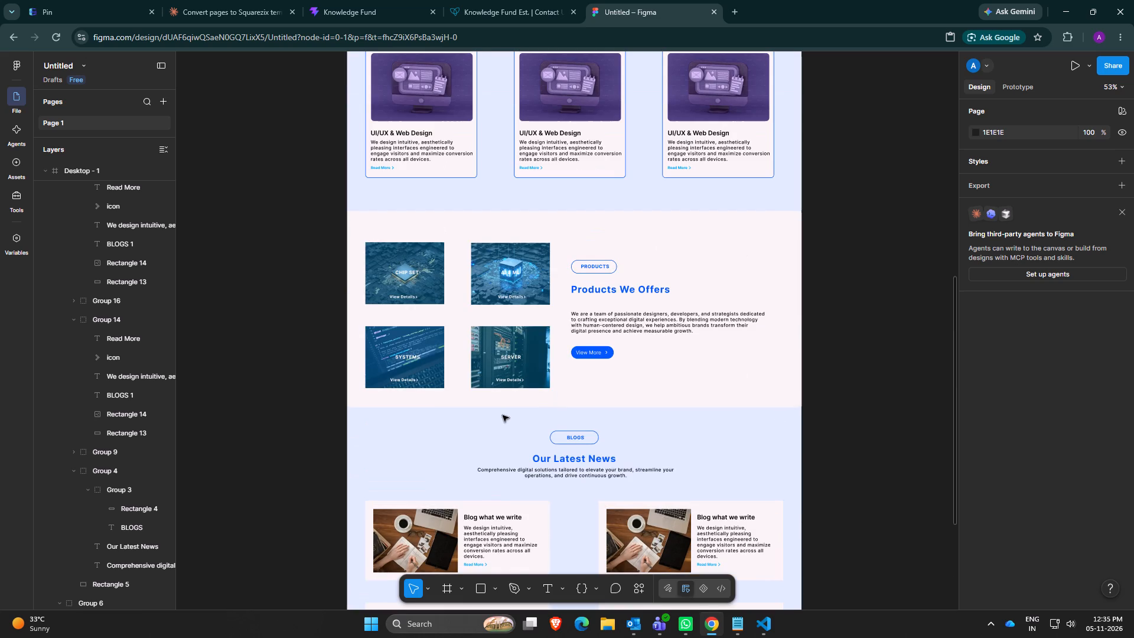
scroll(503, 415, up, 16)
scroll(503, 415, up, 5)
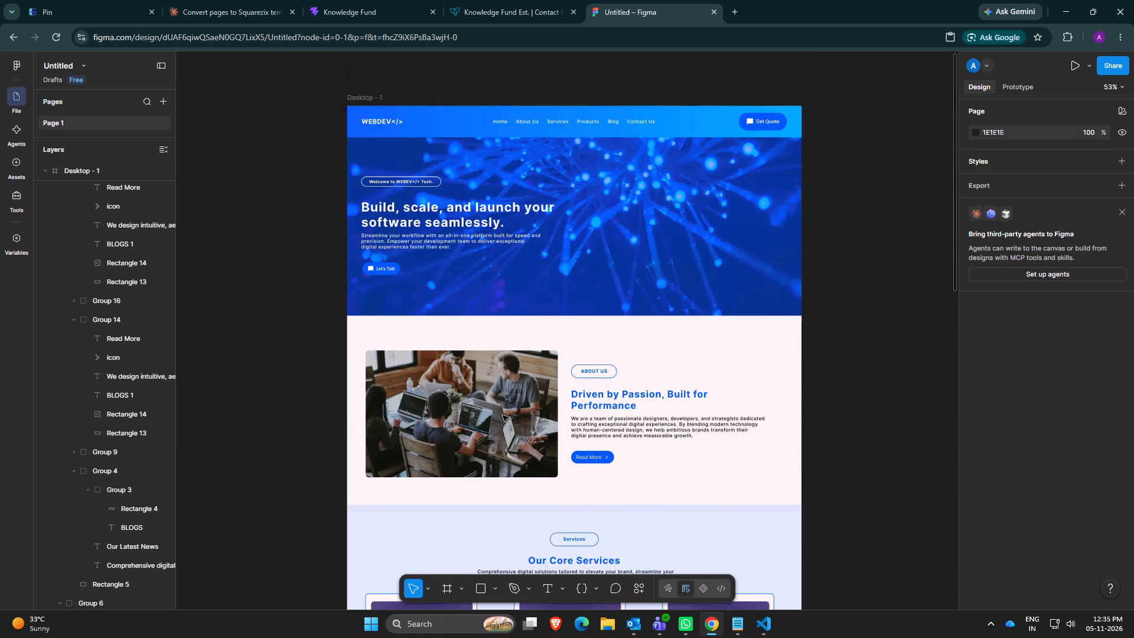
scroll(503, 415, up, 5)
scroll(503, 415, down, 20)
scroll(503, 415, down, 6)
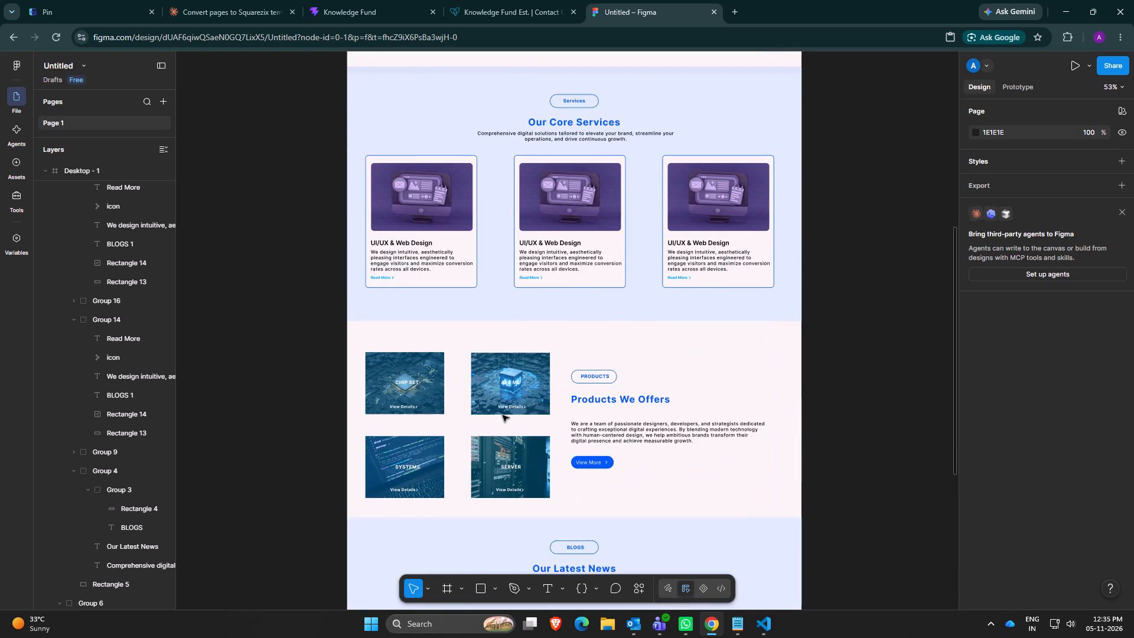
scroll(503, 415, down, 15)
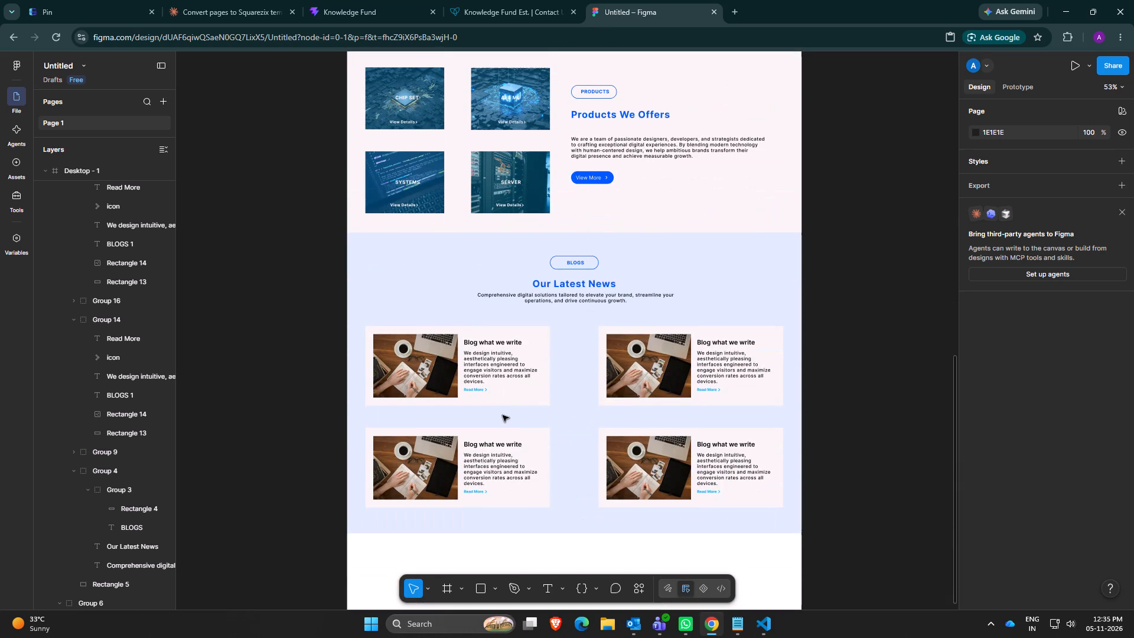
scroll(110, 541, down, 4)
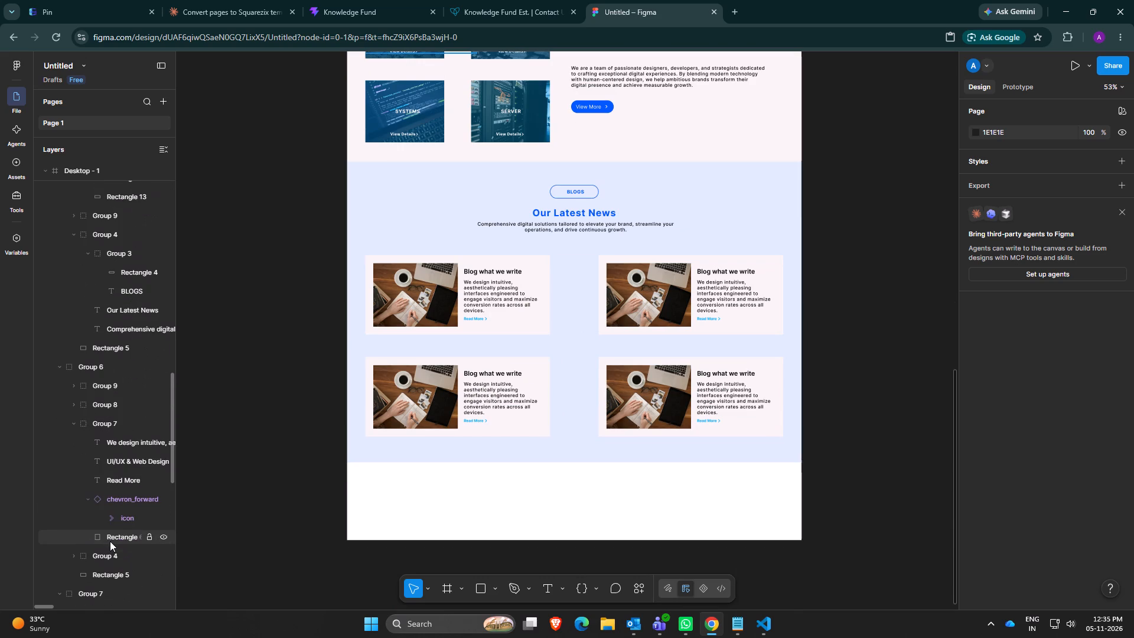
Inspect the chevron_forward layer in the first service card and locate it on the page.
click(129, 499)
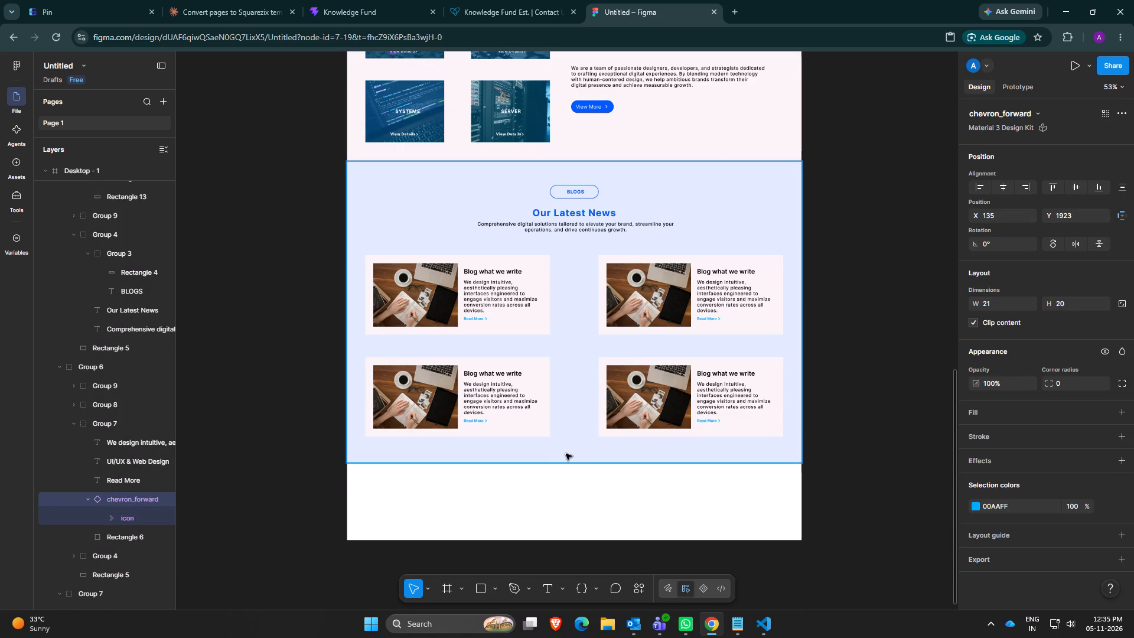
scroll(566, 454, up, 10)
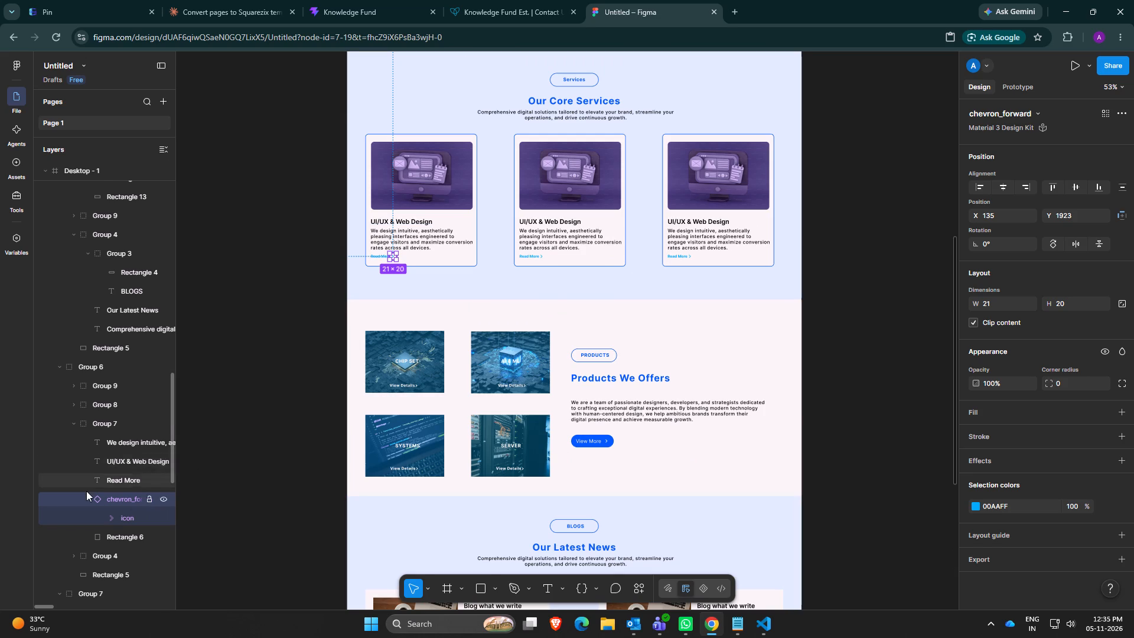
scroll(86, 491, up, 4)
scroll(638, 399, down, 9)
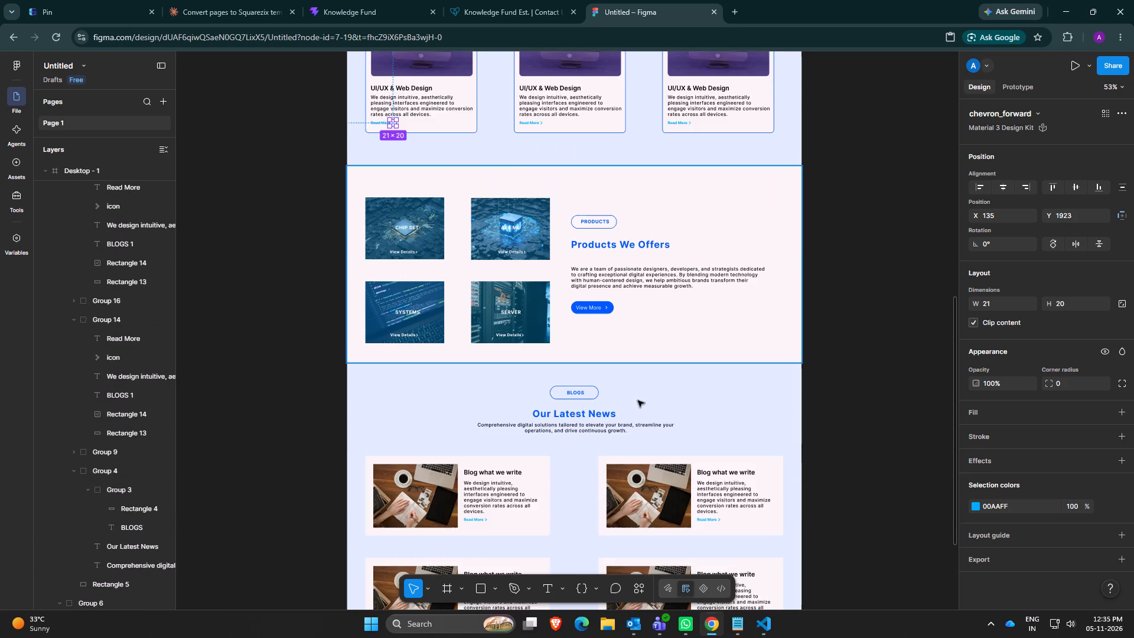
scroll(638, 401, down, 6)
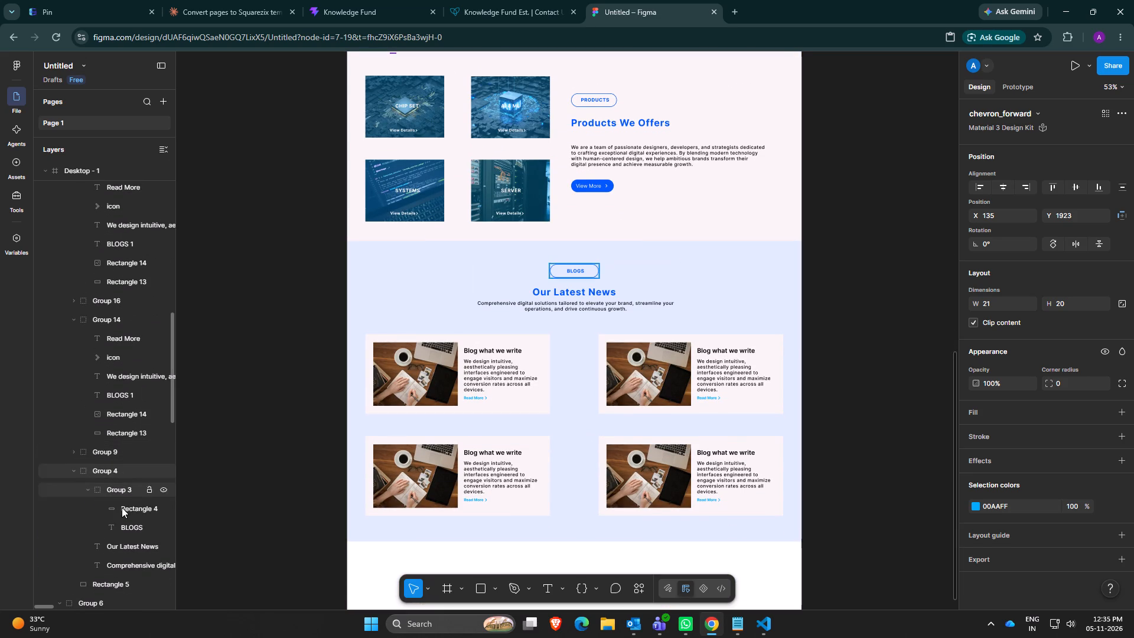
scroll(118, 537, up, 6)
scroll(69, 363, up, 3)
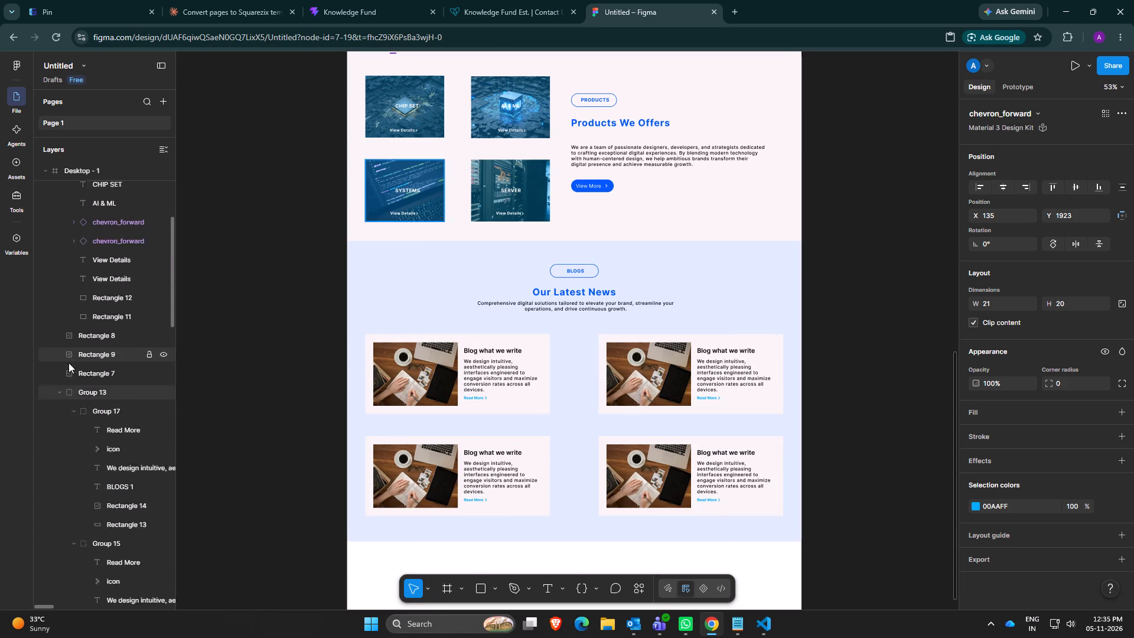
Inspect the first chevron_forward in Group 10 and the Rectangle 13 and icon layers of blog card Group 15.
click(118, 385)
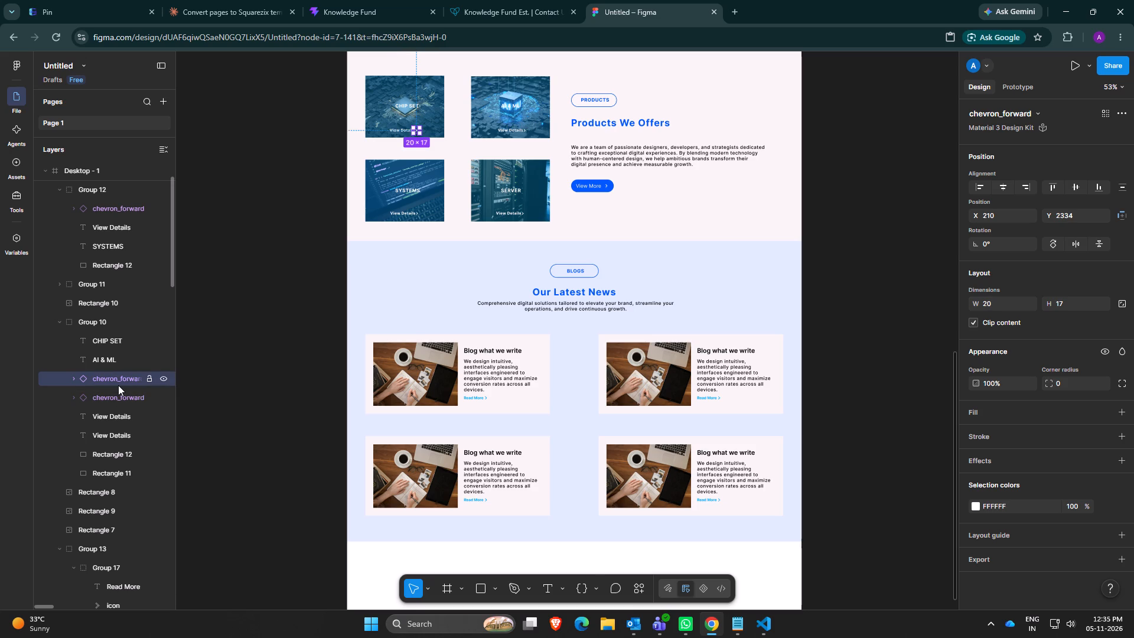
scroll(118, 385, down, 6)
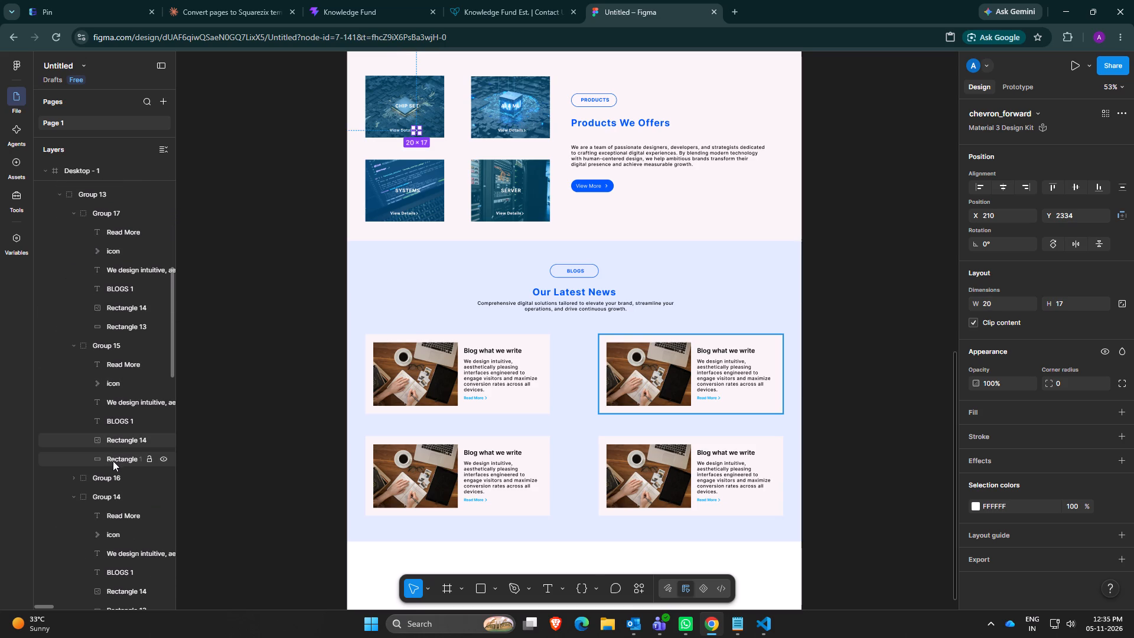
click(115, 460)
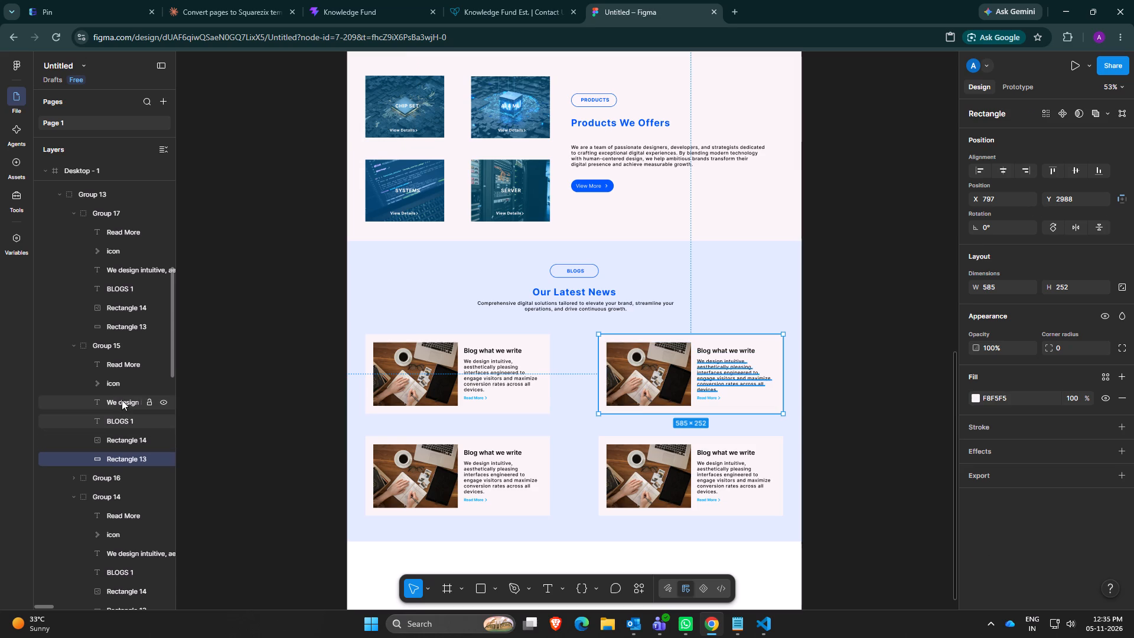
click(122, 382)
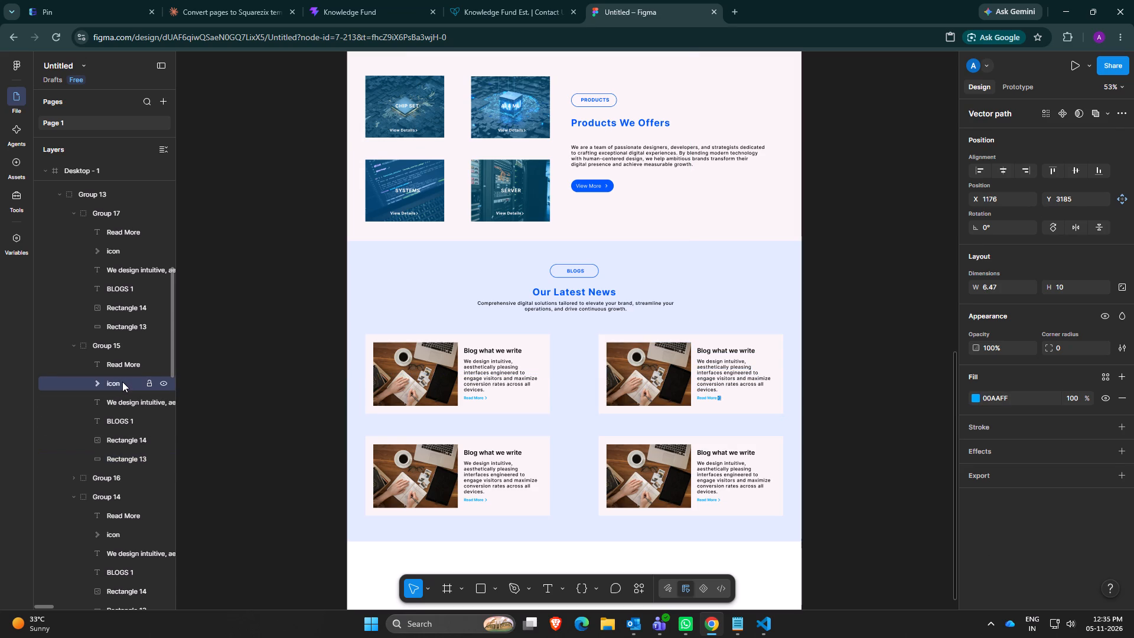
scroll(122, 382, down, 3)
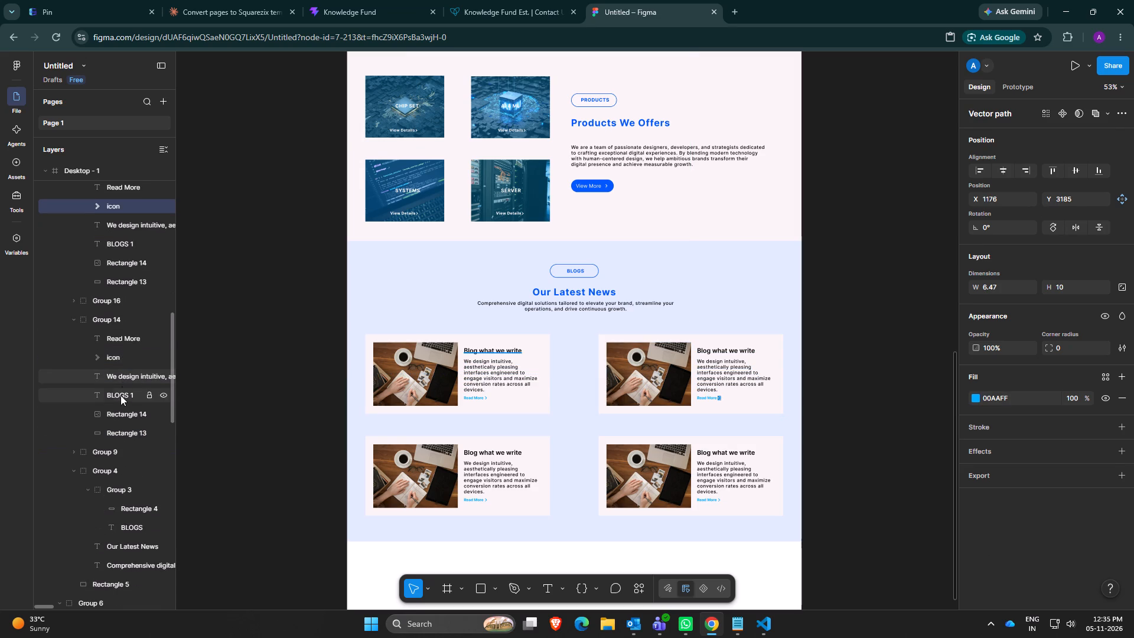
scroll(135, 362, down, 3)
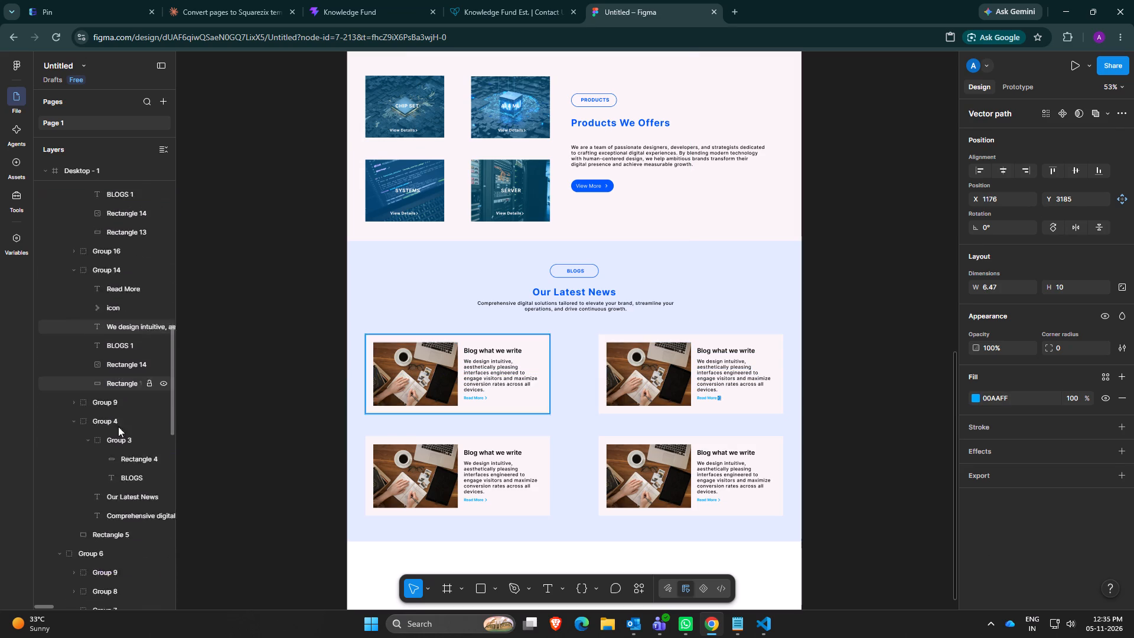
Compare the first service card's chevron_forward layer with the icon layer of blog card Group 15.
scroll(134, 464, down, 2)
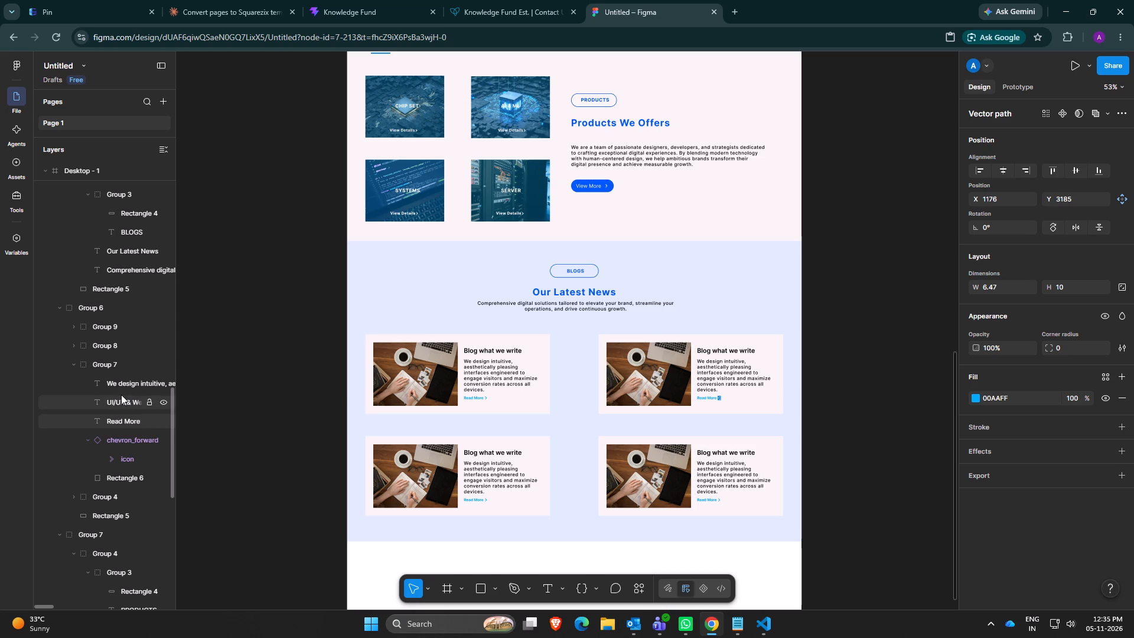
scroll(606, 363, up, 9)
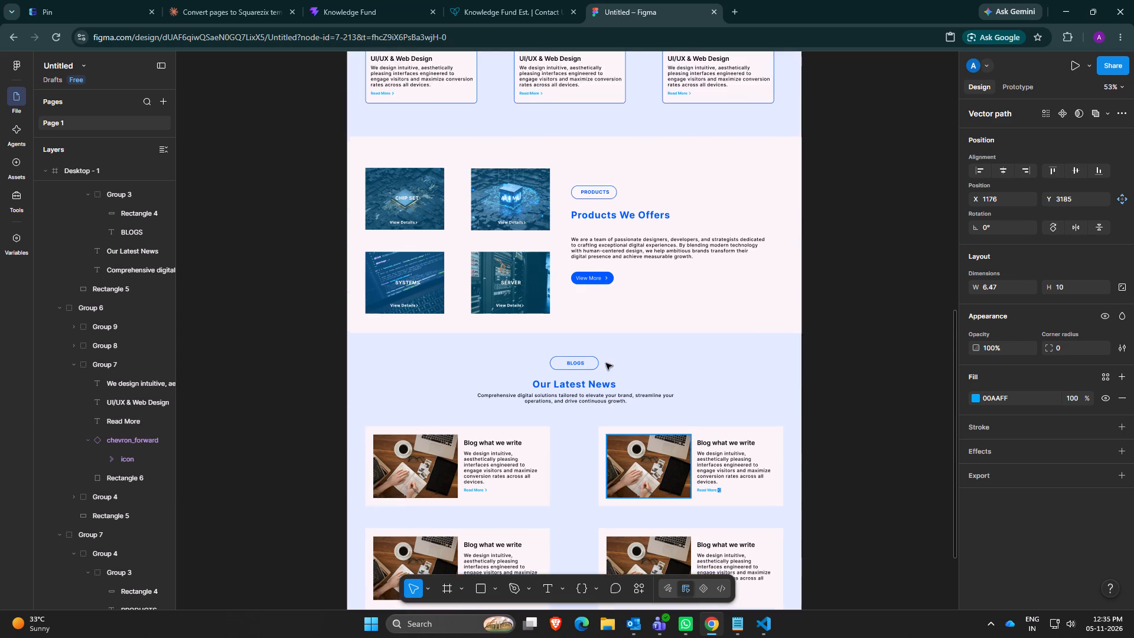
scroll(606, 363, up, 1)
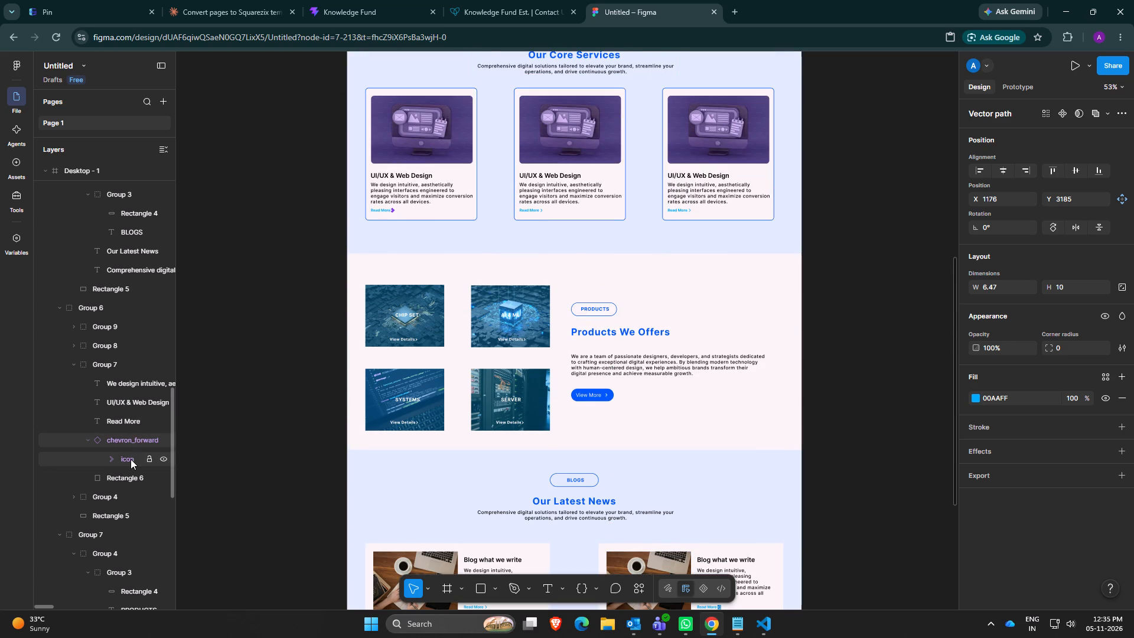
click(91, 441)
scroll(100, 440, up, 3)
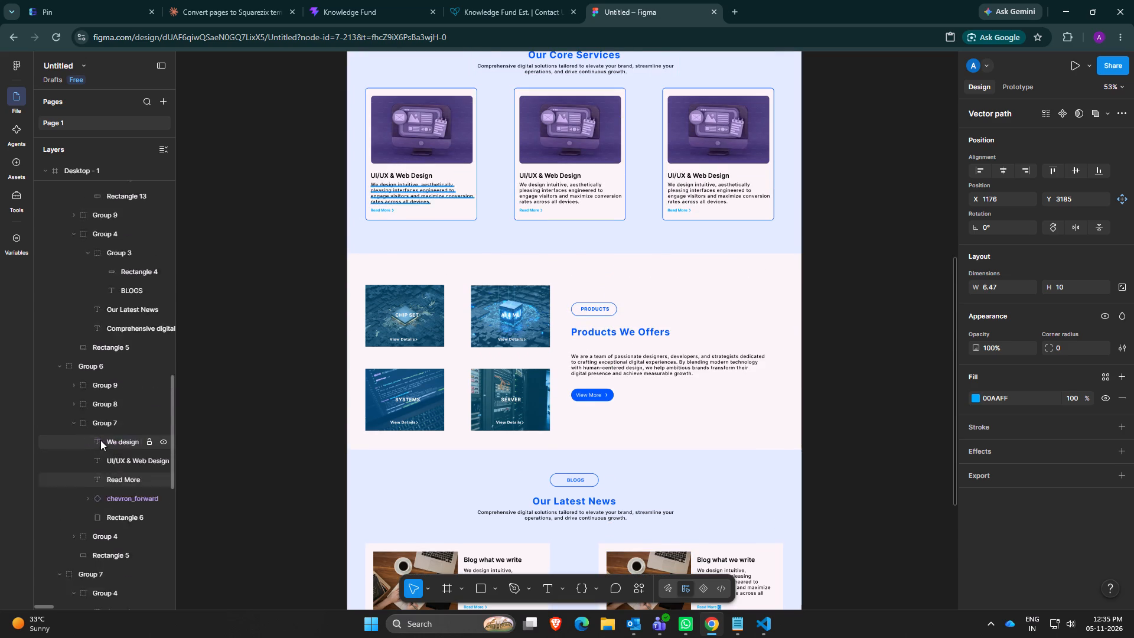
scroll(100, 440, up, 3)
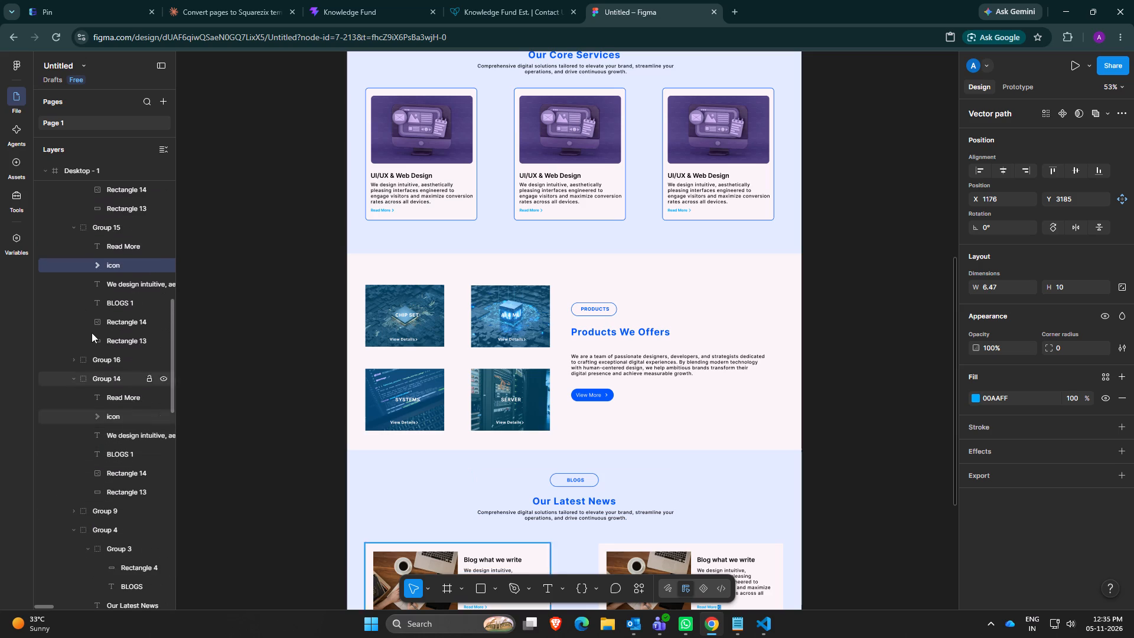
click(97, 264)
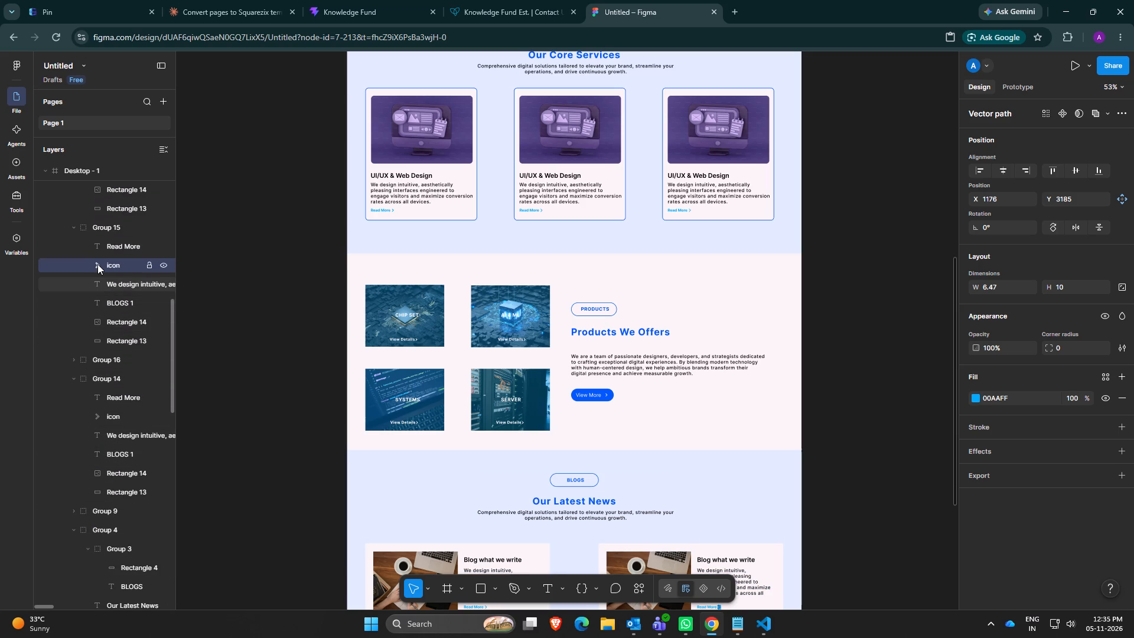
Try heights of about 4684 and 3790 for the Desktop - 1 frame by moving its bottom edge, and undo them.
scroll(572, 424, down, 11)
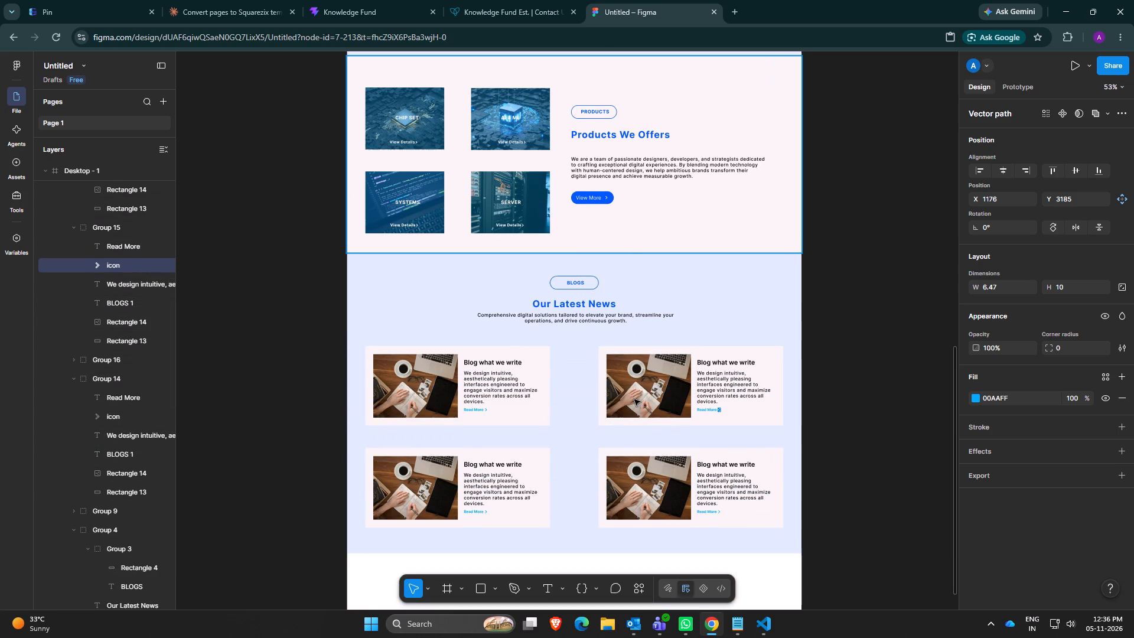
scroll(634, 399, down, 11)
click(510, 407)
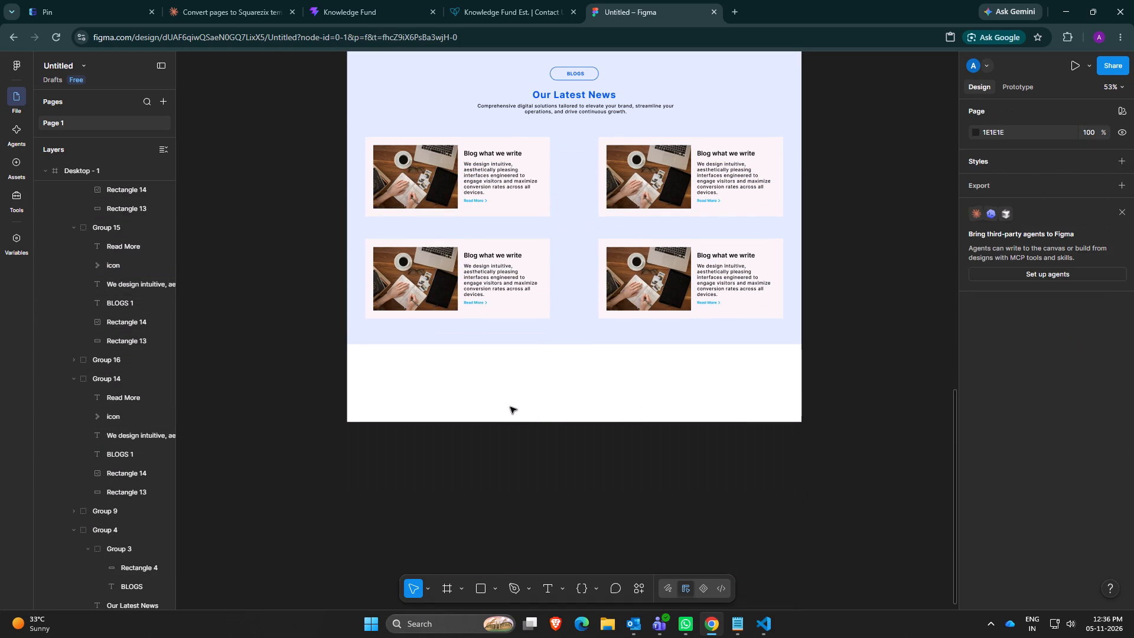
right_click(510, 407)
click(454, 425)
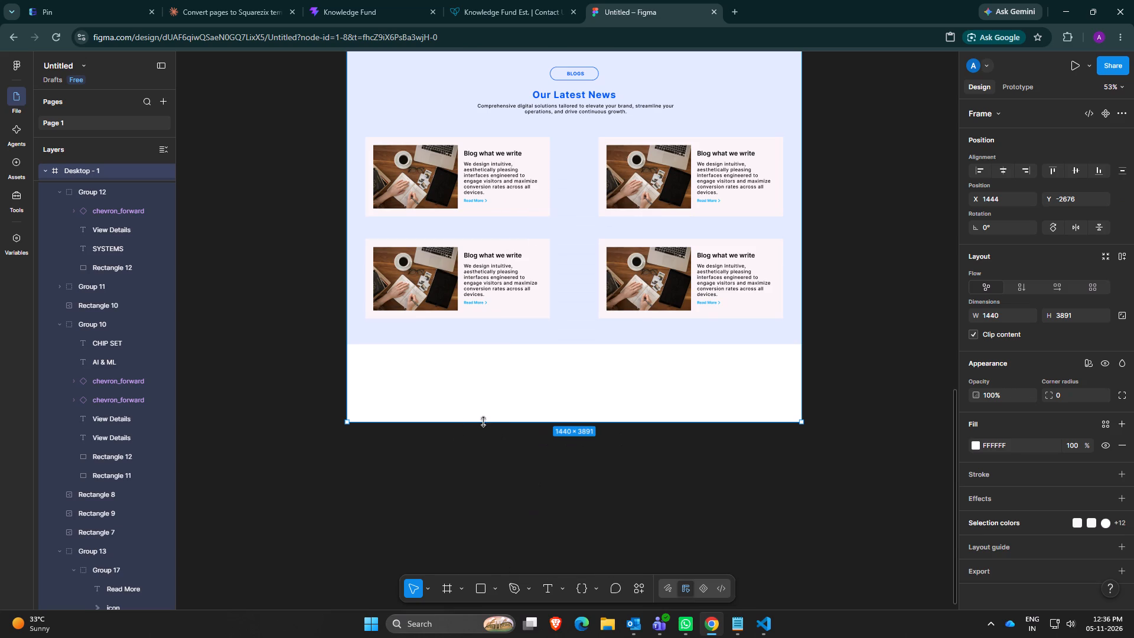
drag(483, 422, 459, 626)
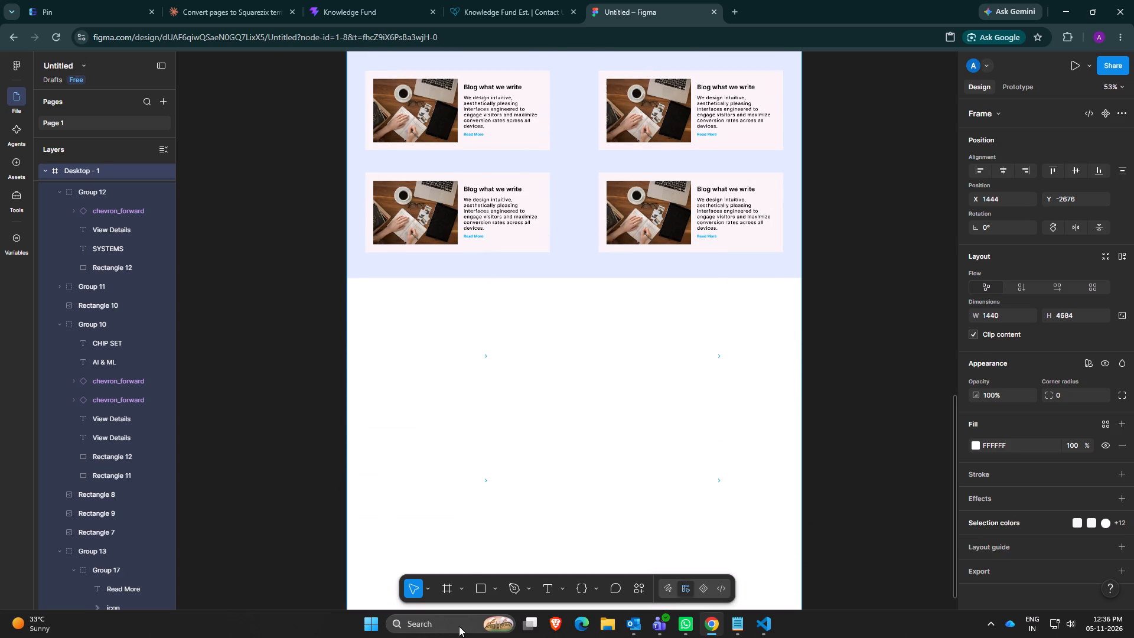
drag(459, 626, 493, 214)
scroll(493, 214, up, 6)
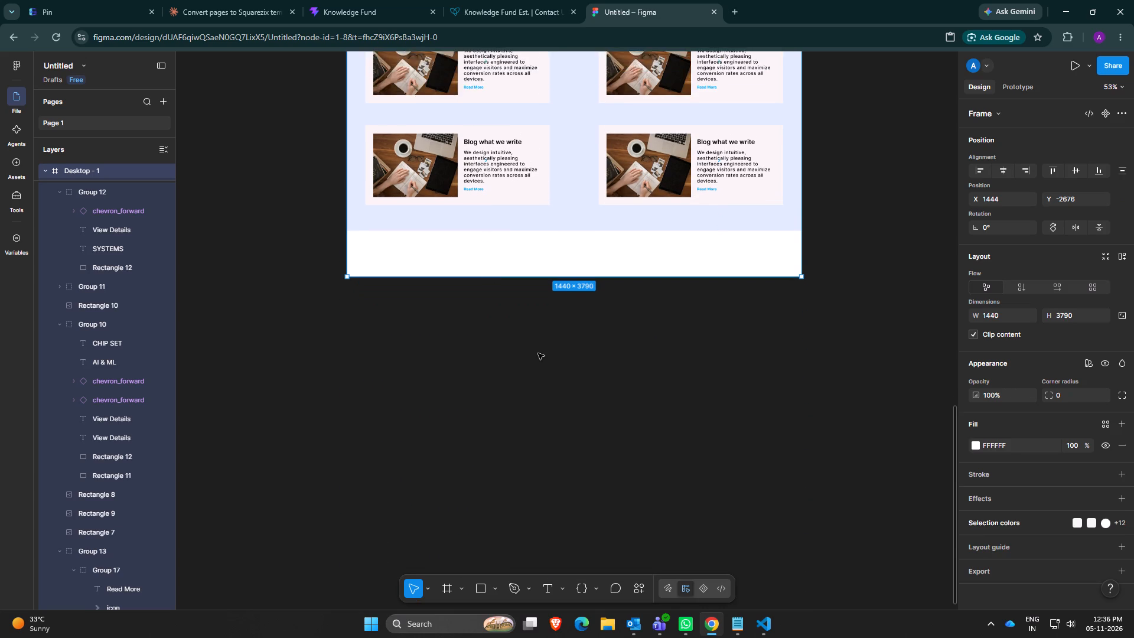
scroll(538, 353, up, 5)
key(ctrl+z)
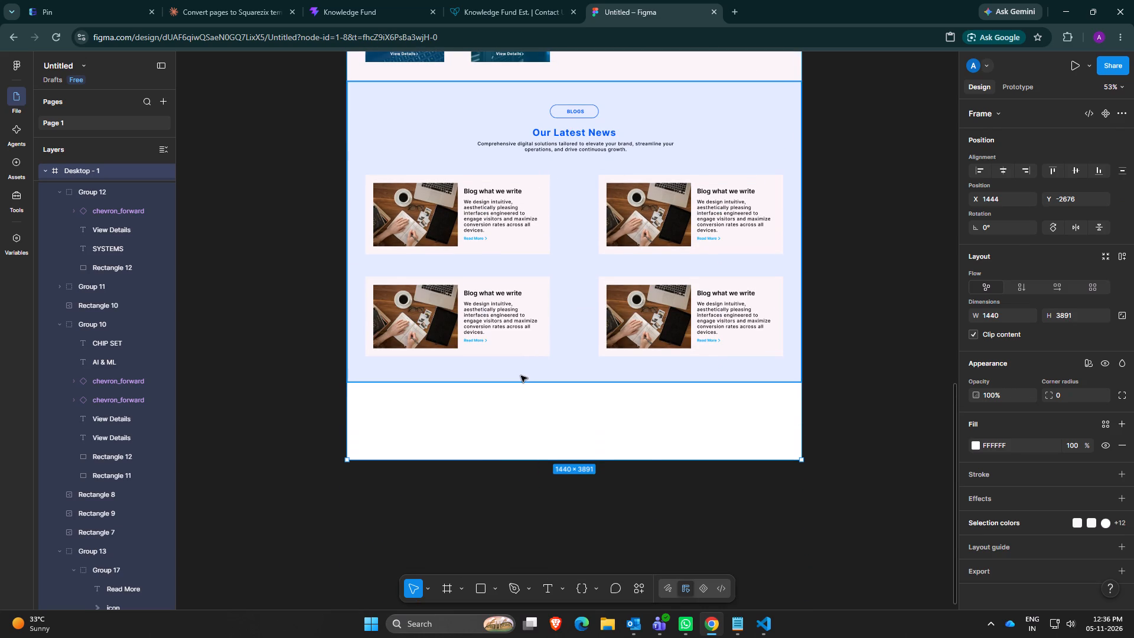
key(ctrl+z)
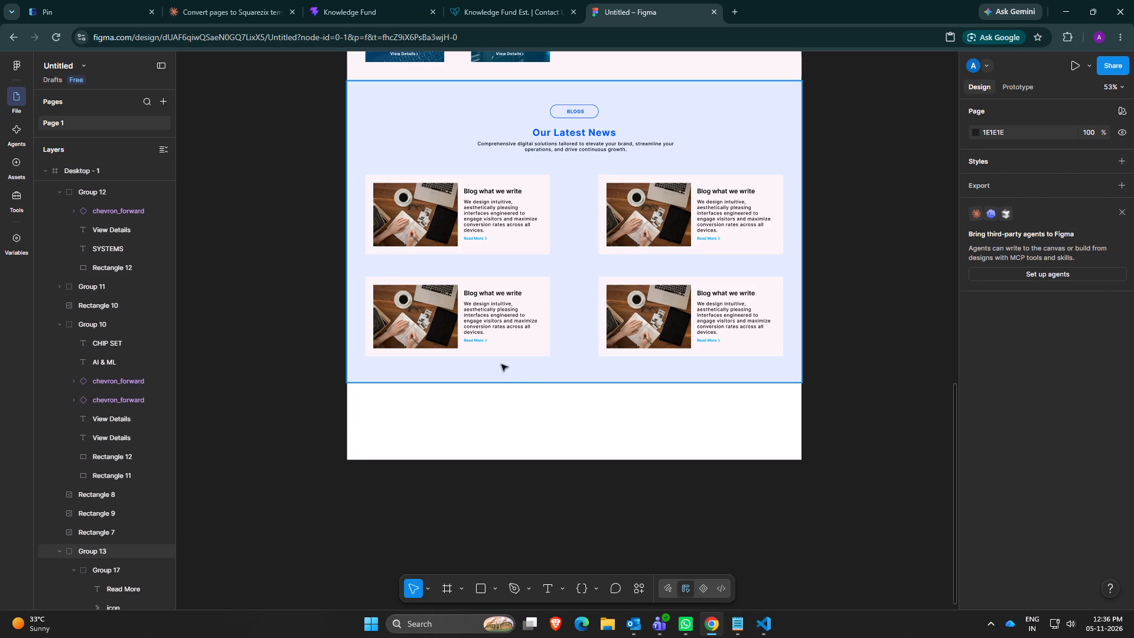
Select the Blogs section's Group 13 and examine its nested layers for the source of the Read More arrows.
click(487, 342)
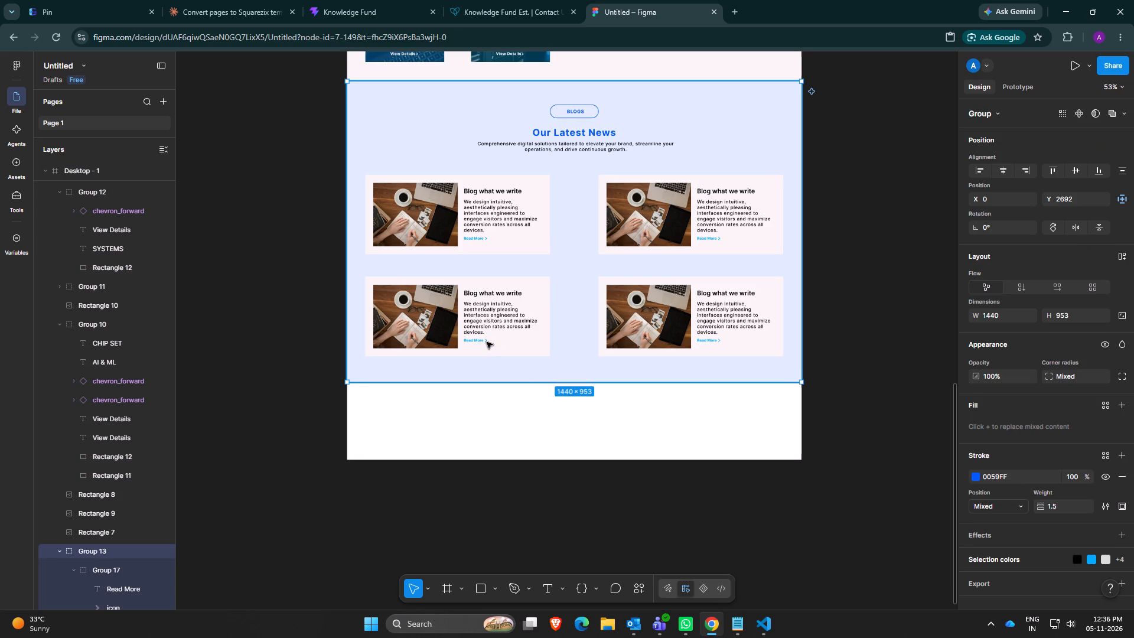
scroll(50, 457, down, 11)
scroll(80, 454, up, 6)
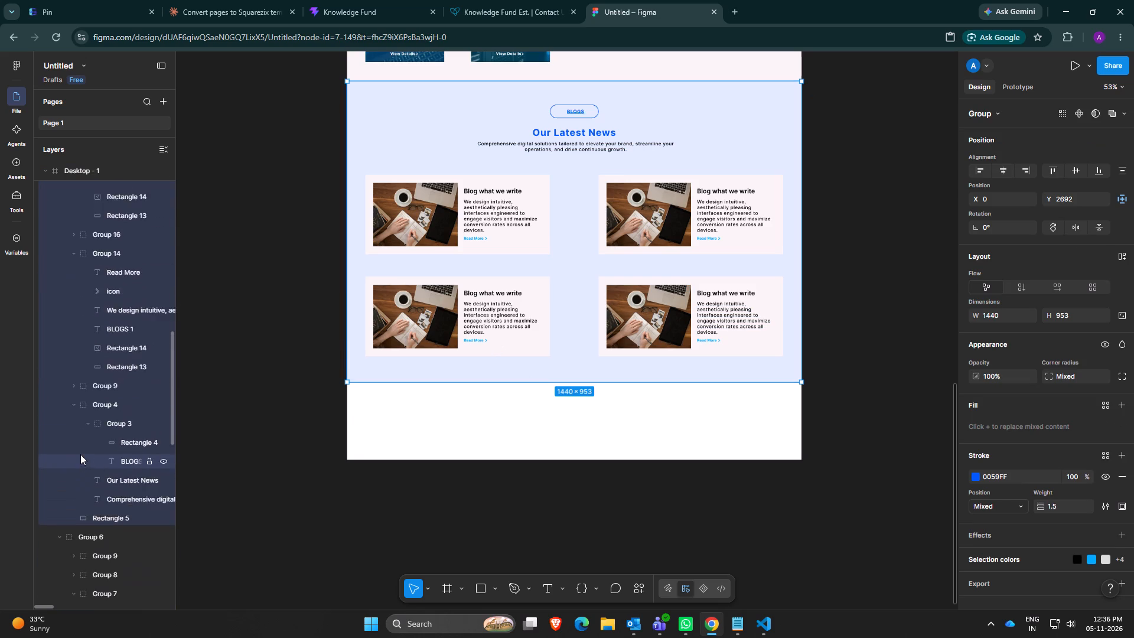
scroll(80, 454, up, 7)
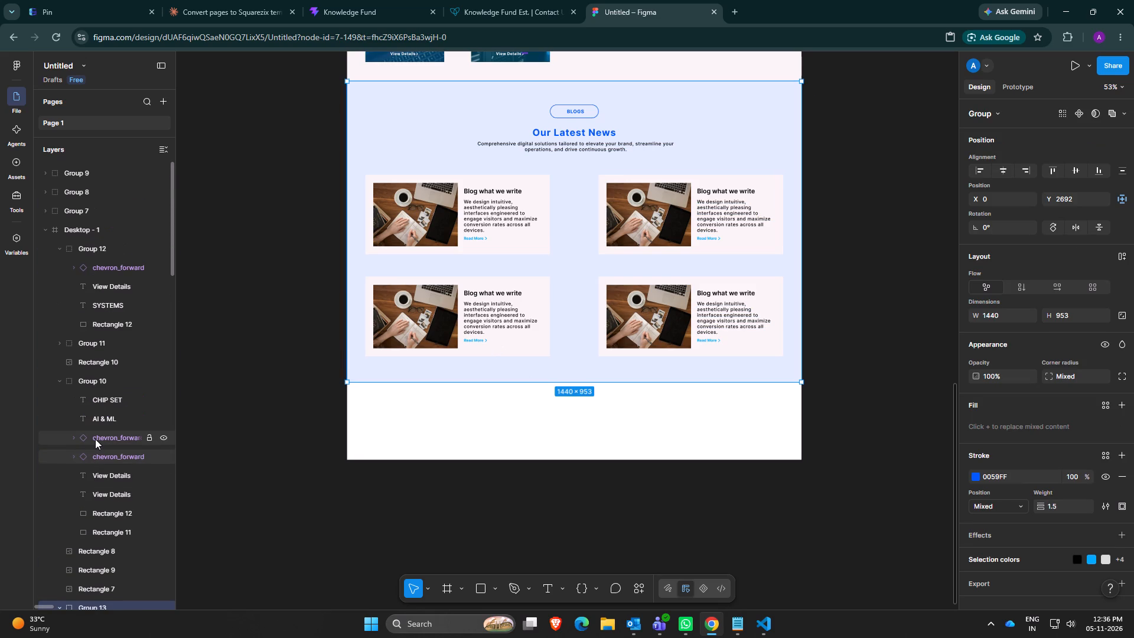
scroll(95, 439, up, 2)
Copy the blue chevron_forward layer beside Read More in the first UI/UX & Web Design service card.
scroll(112, 271, up, 3)
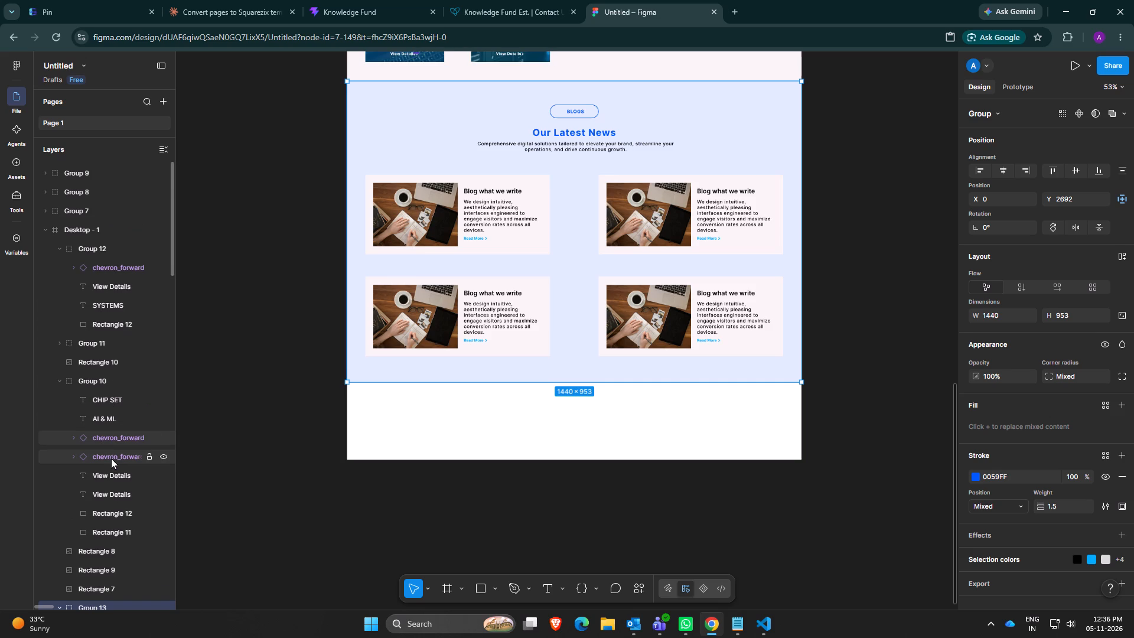
click(111, 458)
scroll(477, 253, up, 9)
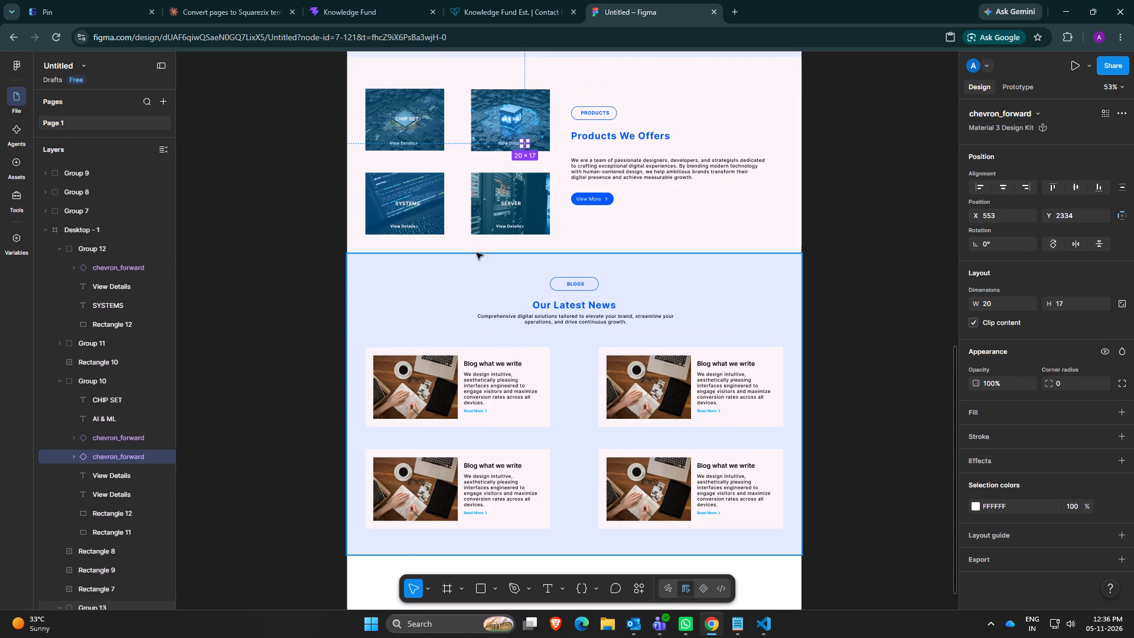
scroll(477, 253, down, 8)
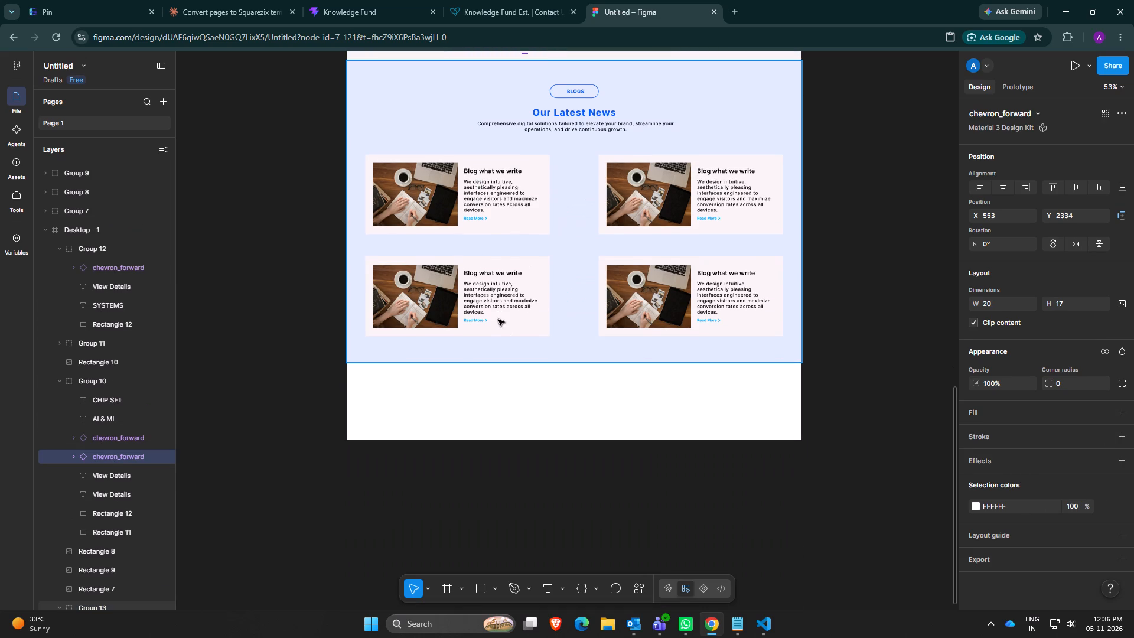
scroll(483, 325, up, 12)
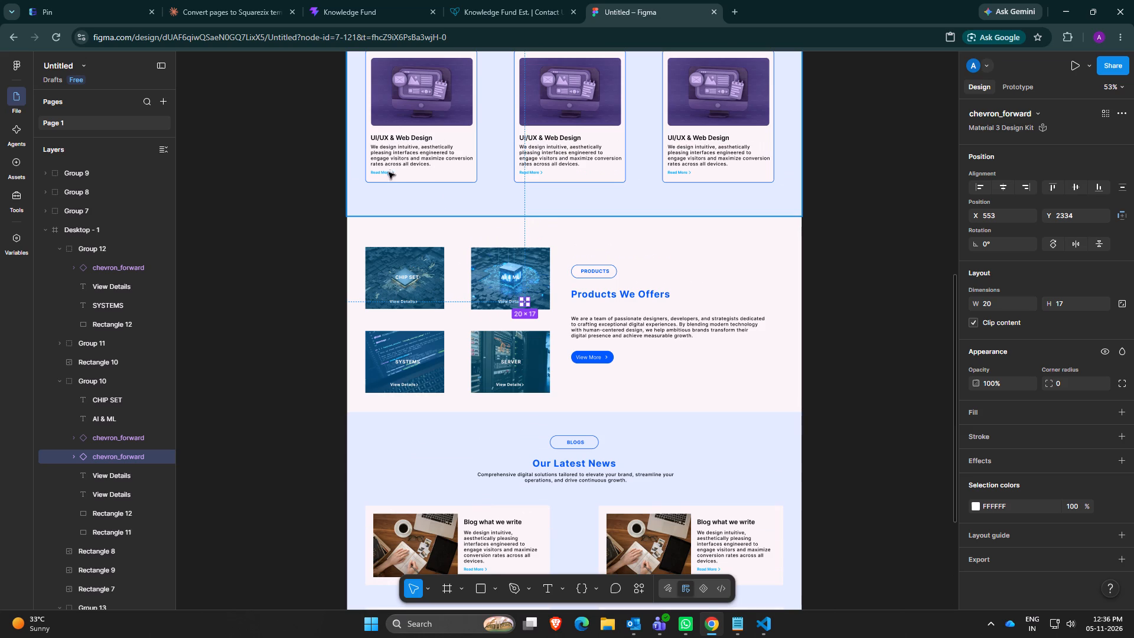
ctrl+click(394, 174)
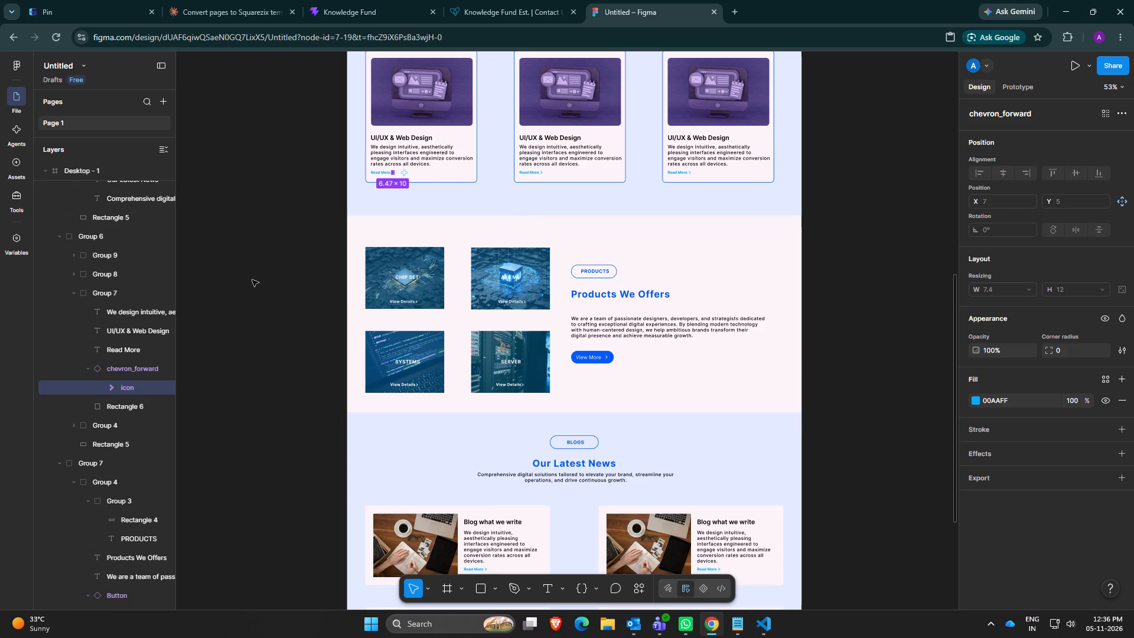
click(139, 360)
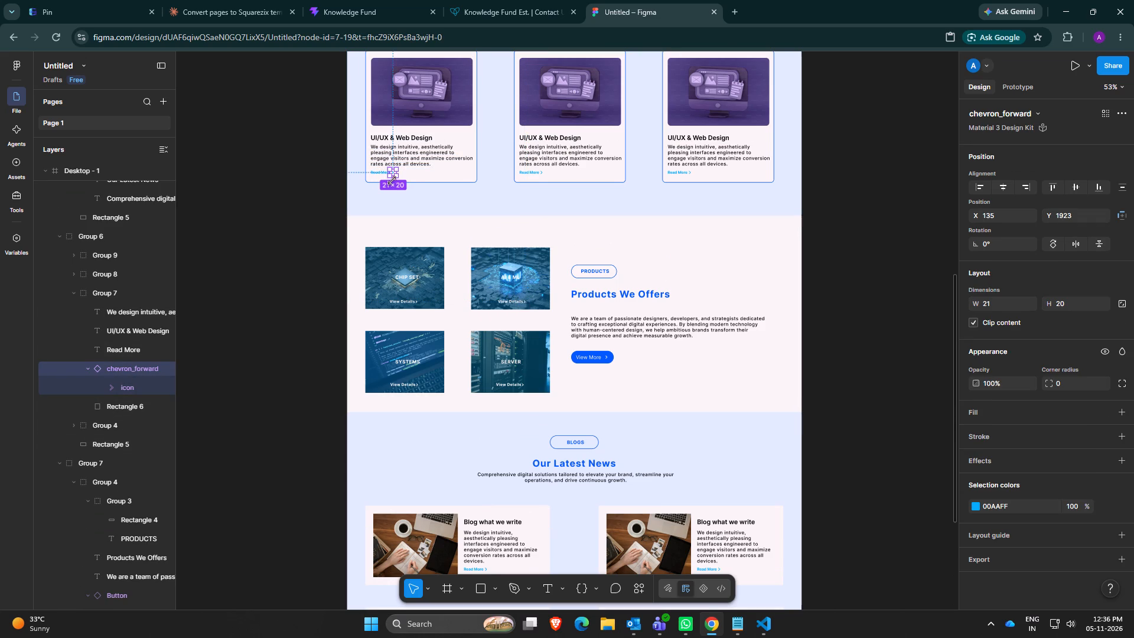
right_click(396, 175)
click(416, 158)
Paste the copied chevron_forward into the Blogs section's first card, in the empty space beside Read More.
scroll(472, 367, down, 3)
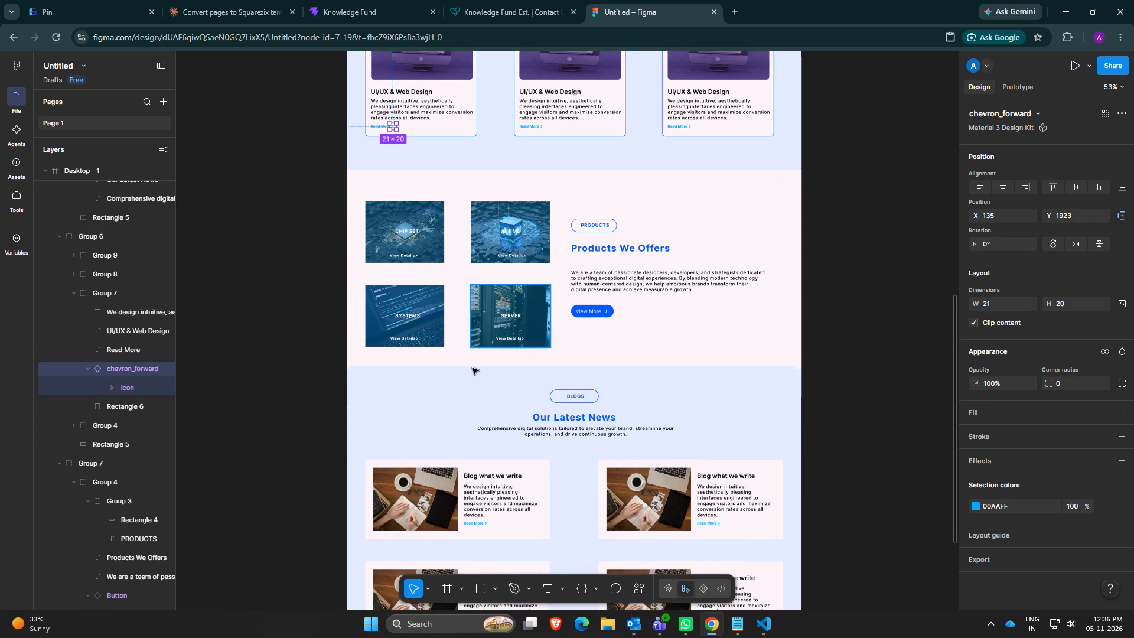
scroll(472, 368, down, 10)
click(505, 293)
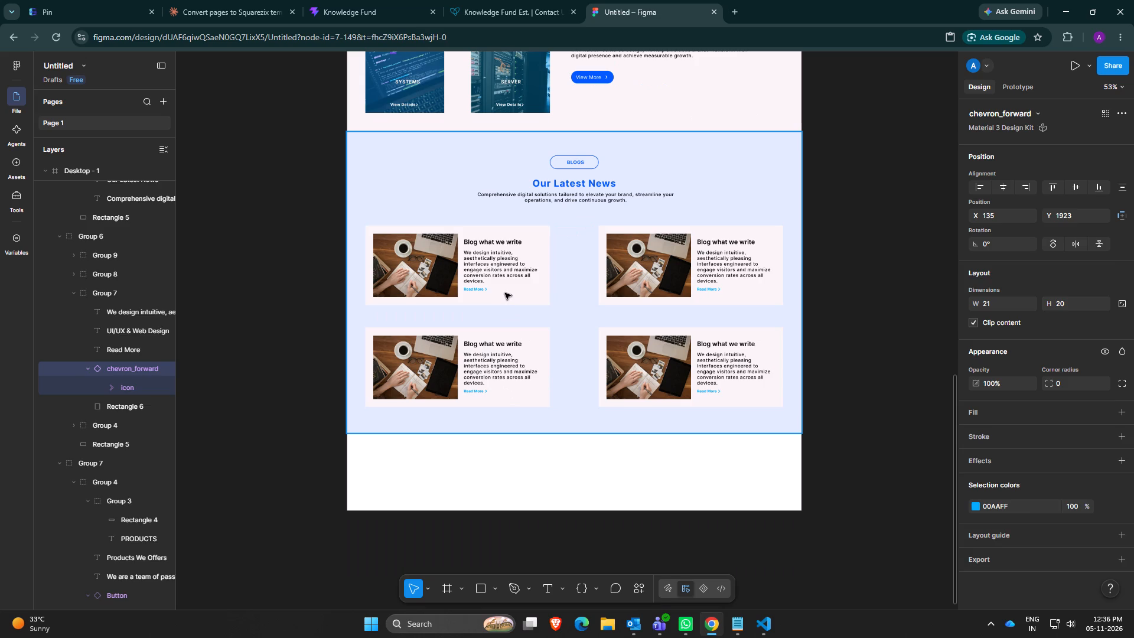
click(505, 293)
ctrl+click(505, 293)
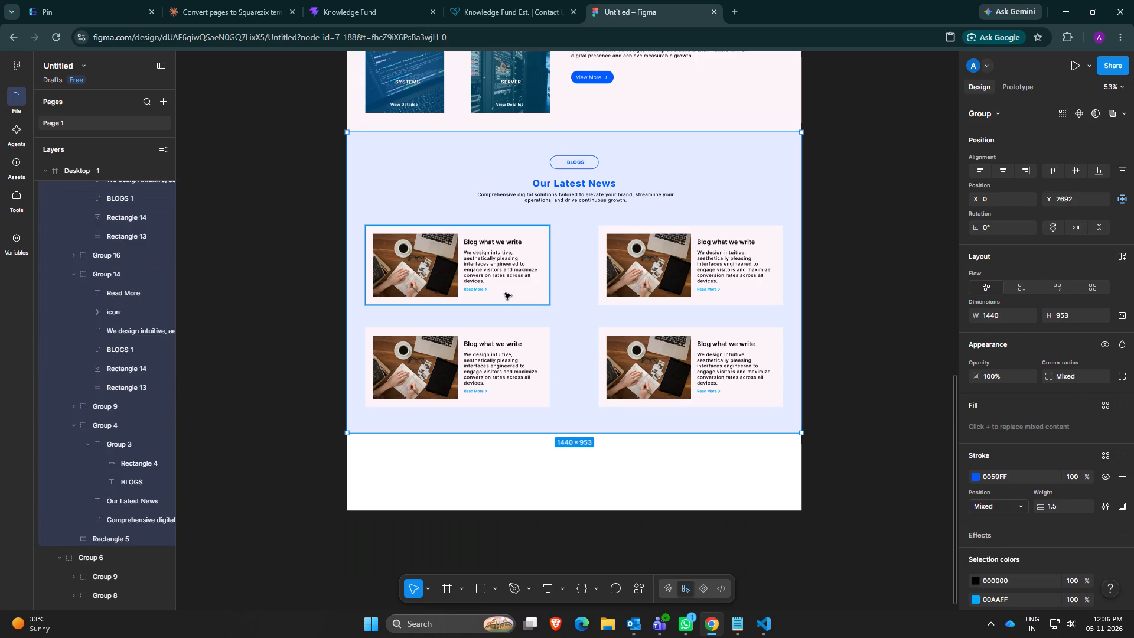
right_click(501, 287)
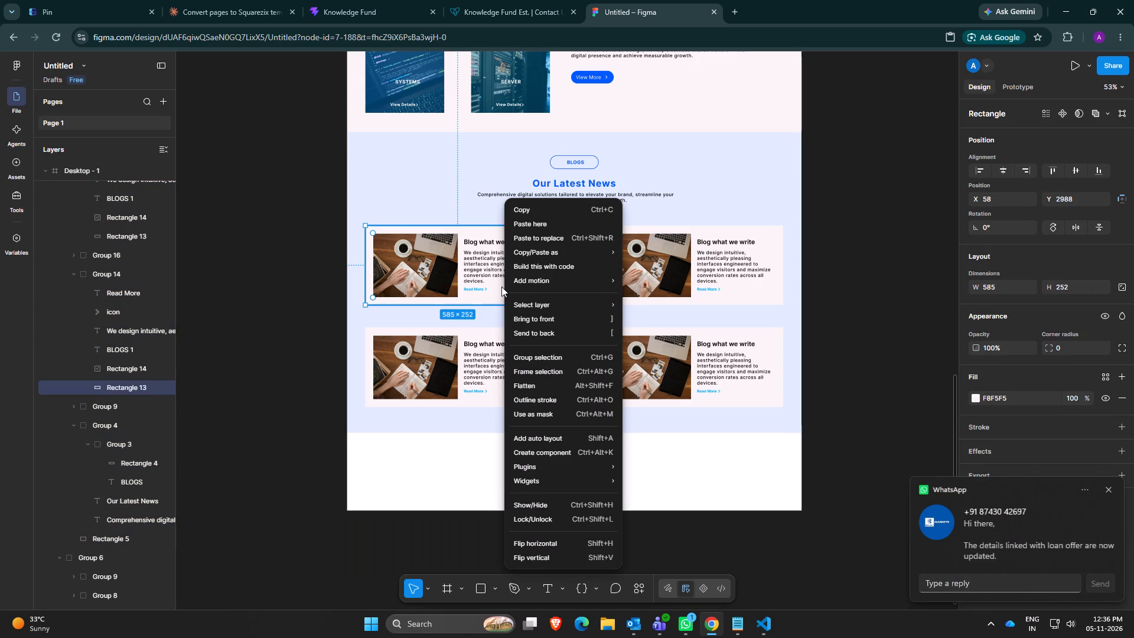
click(539, 226)
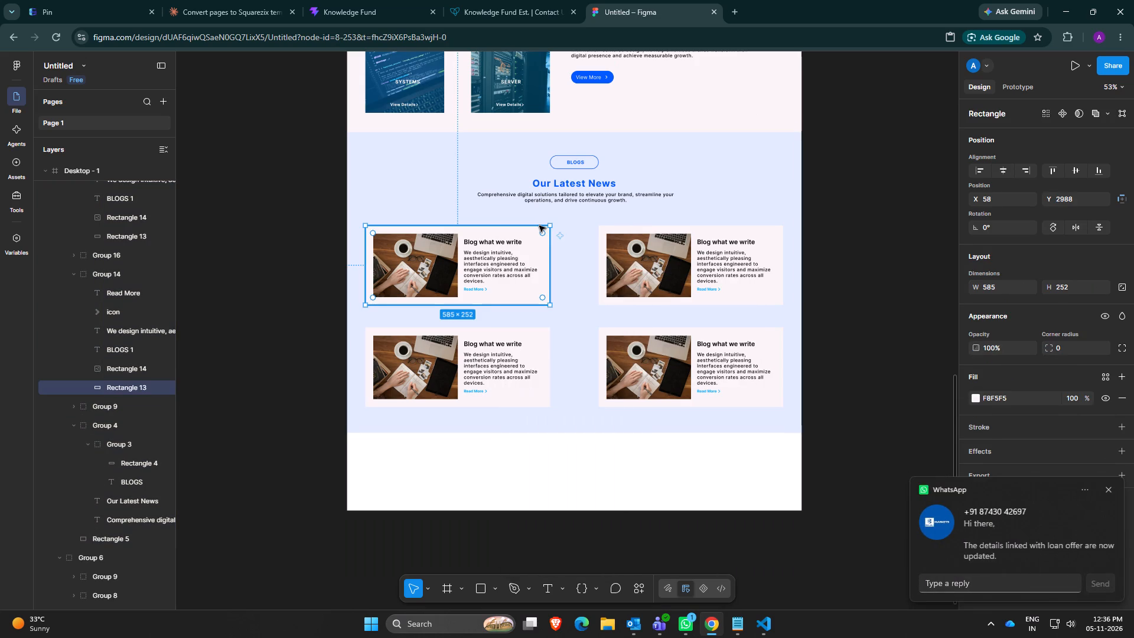
Paste further copies of chevron_forward beside Read More in the two right-column blog cards, starting with the upper one.
click(735, 288)
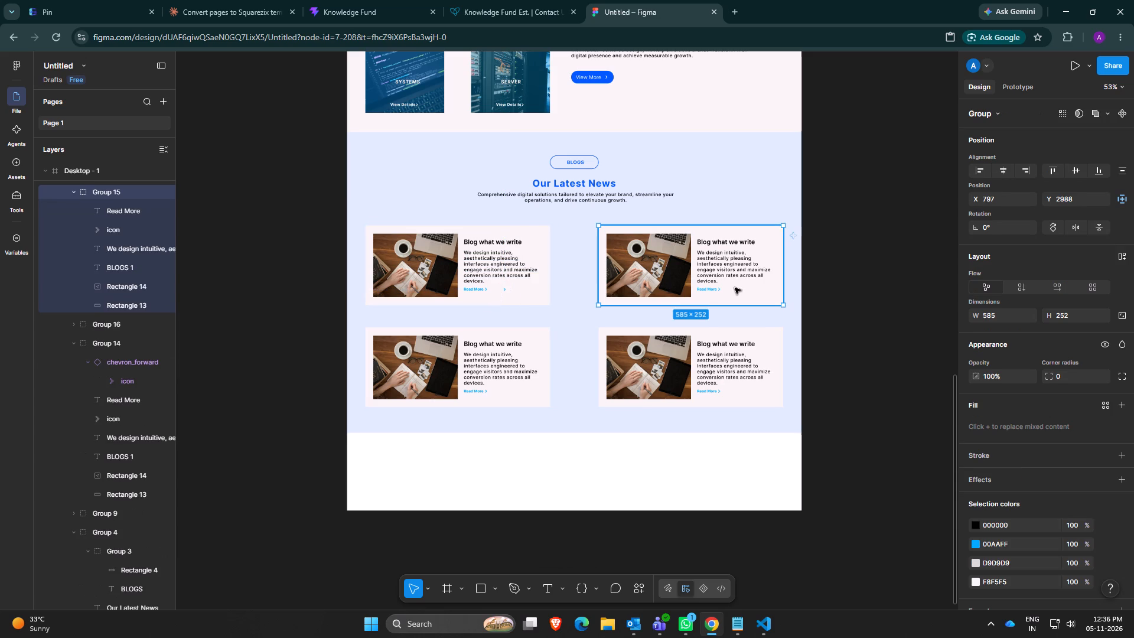
right_click(735, 288)
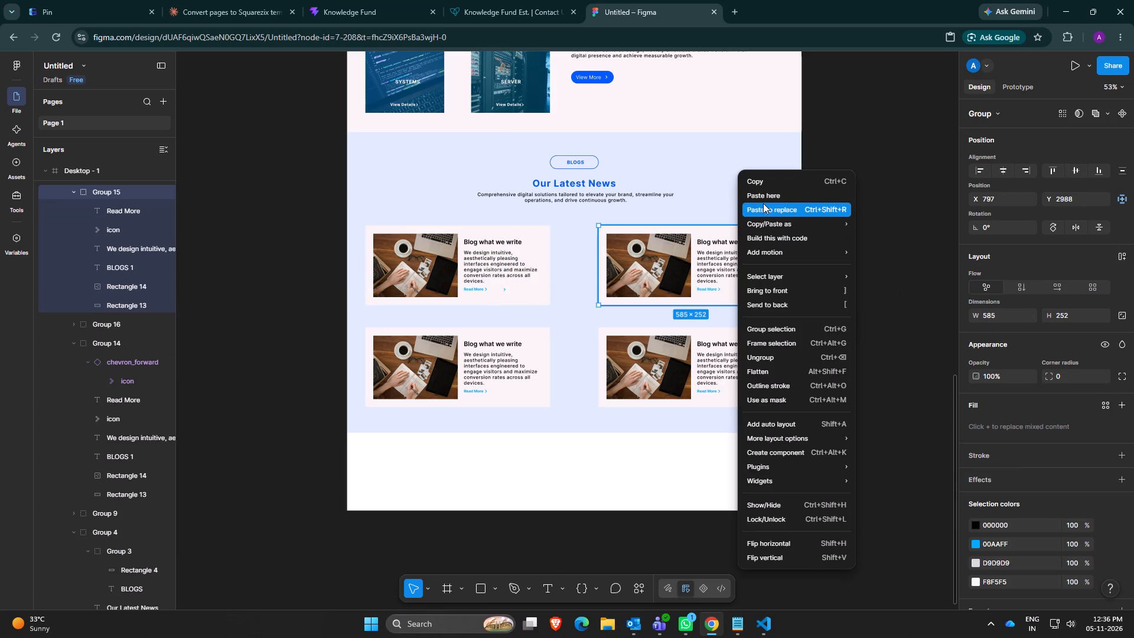
click(766, 199)
right_click(745, 386)
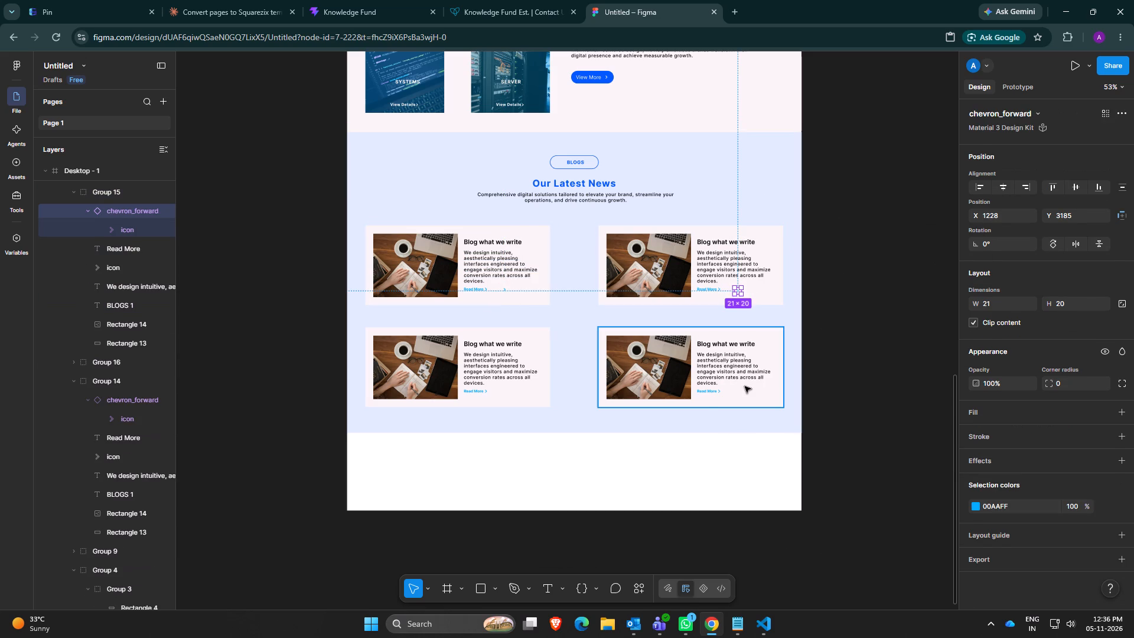
Paste the copied chevron_forward icon onto the lower-right blog card, Group 17.
click(770, 194)
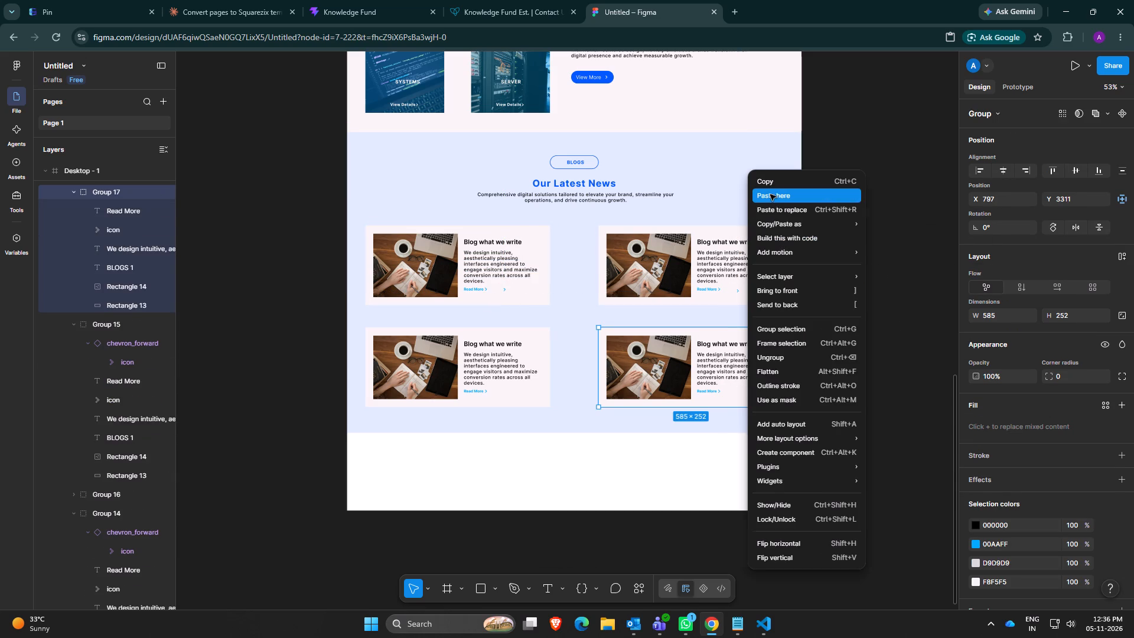
Paste the copied chevron_forward icon onto the lower-left blog card, Group 16.
click(491, 392)
right_click(491, 392)
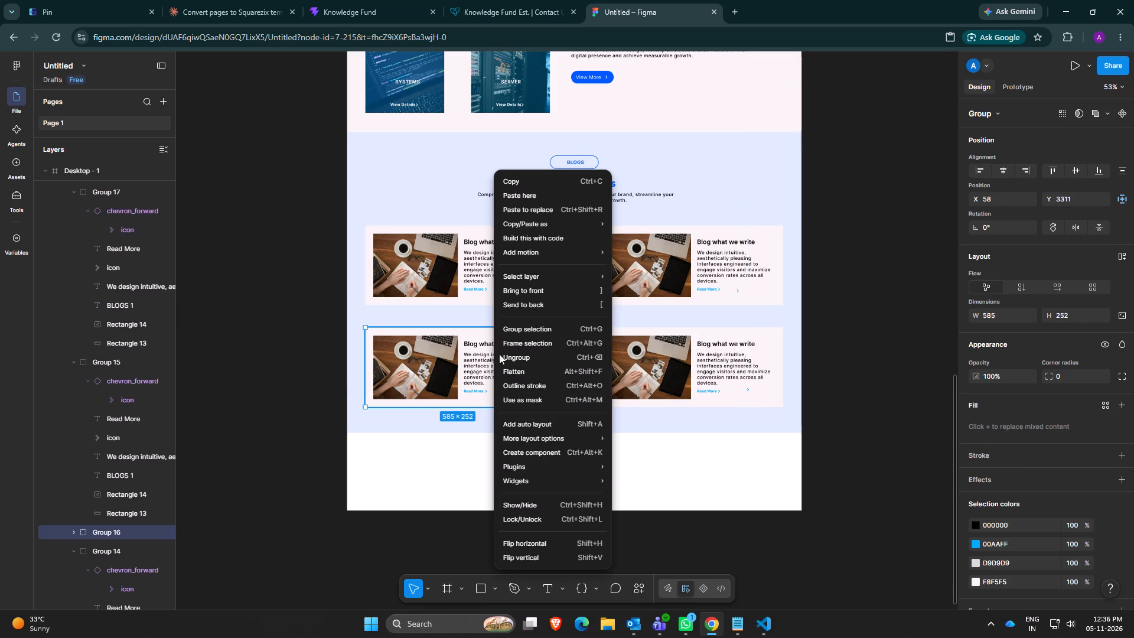
click(528, 197)
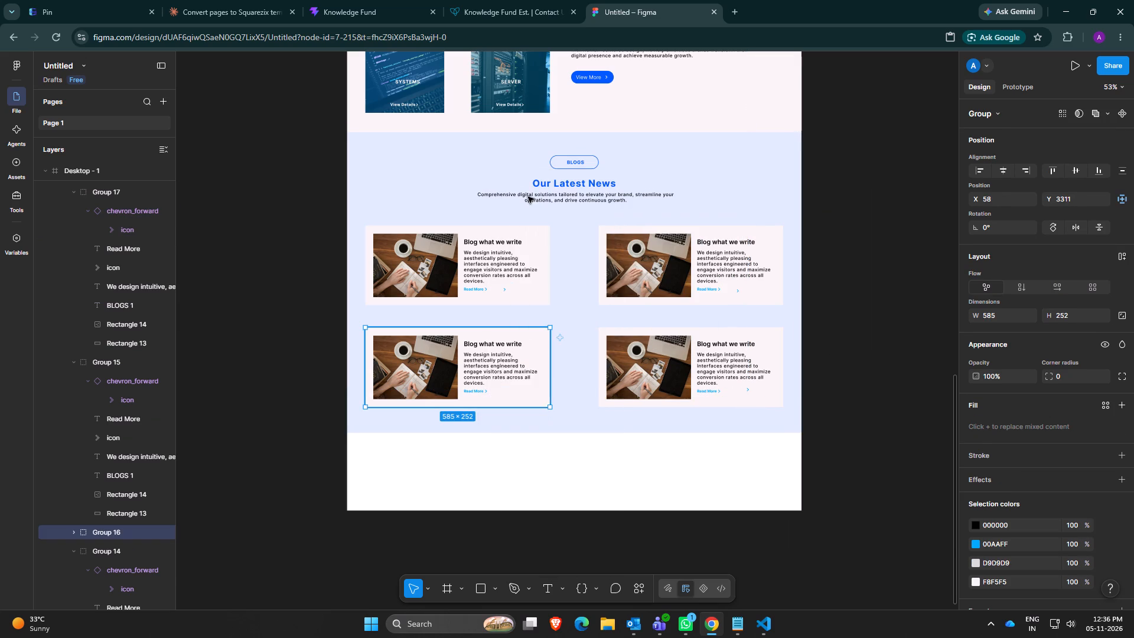
Delete the old arrow icon vector beside Read More on the lower-left blog card, Group 16.
ctrl+scroll(488, 409, up, 6)
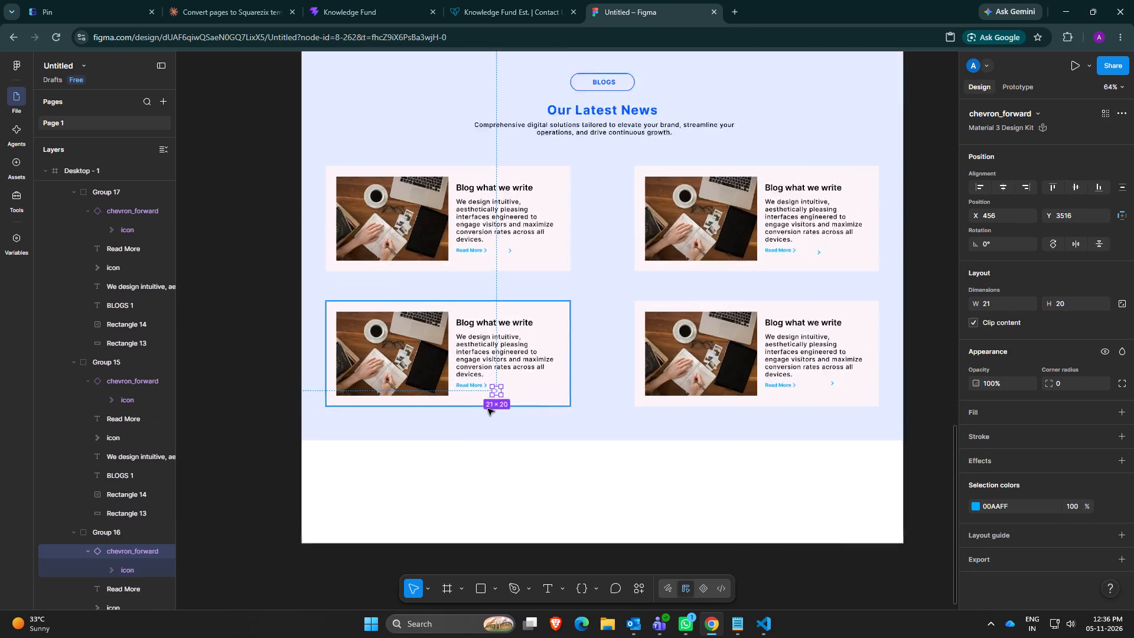
ctrl+scroll(488, 409, up, 11)
ctrl+click(478, 312)
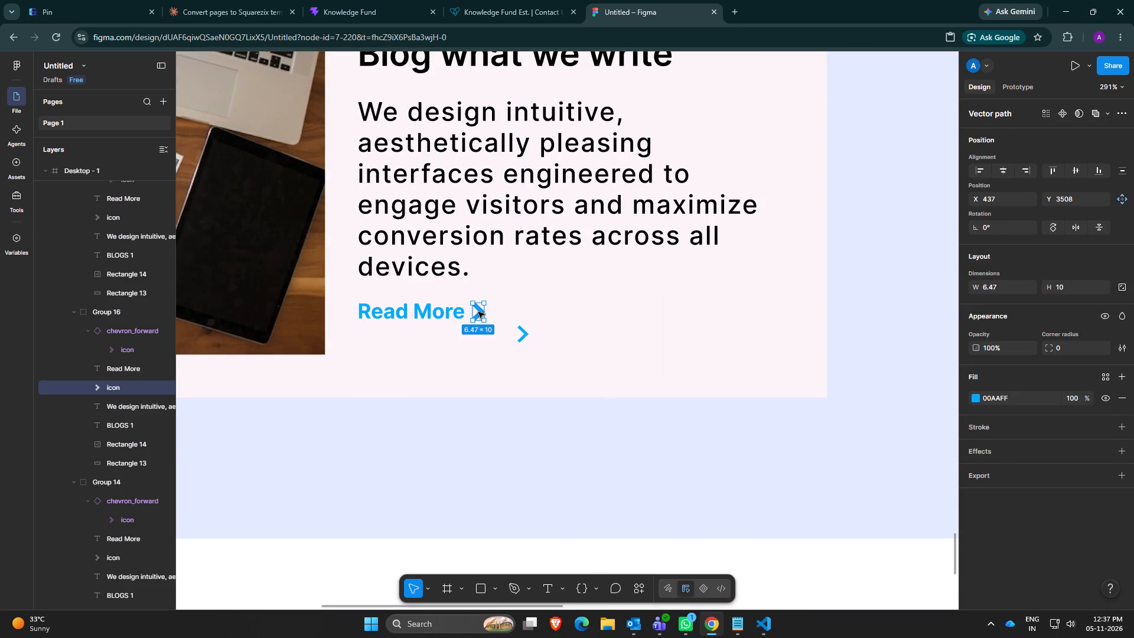
right_click(478, 312)
click(478, 312)
key(Delete)
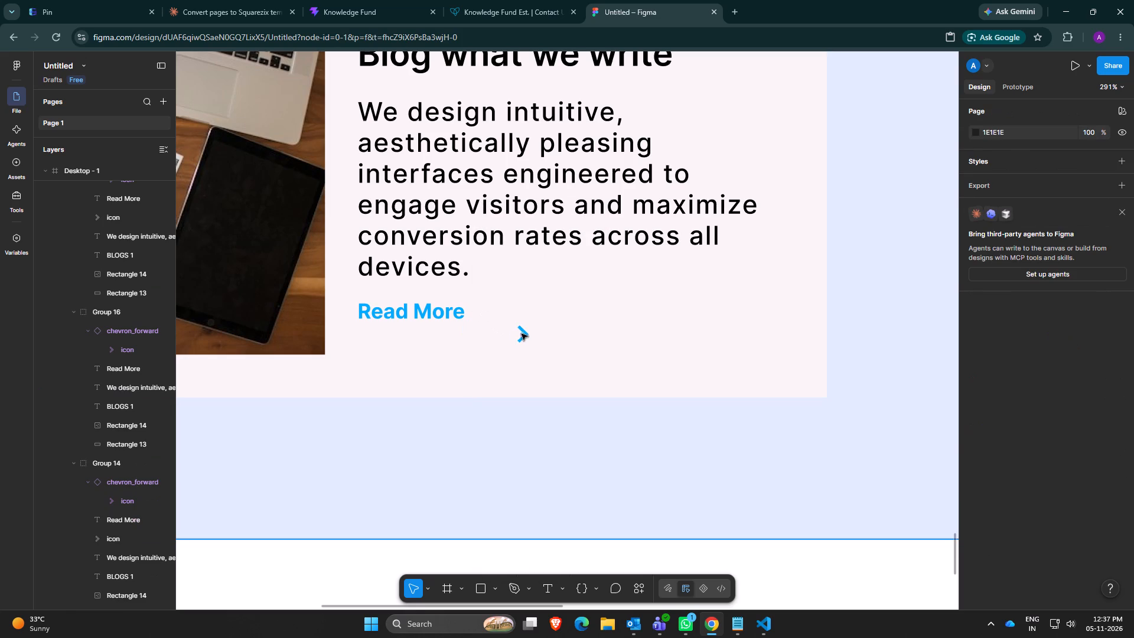
Move Group 16's chevron_forward icon directly beside its Read More text, at about X 433, Y 3503.
click(526, 334)
click(526, 334)
ctrl+click(526, 334)
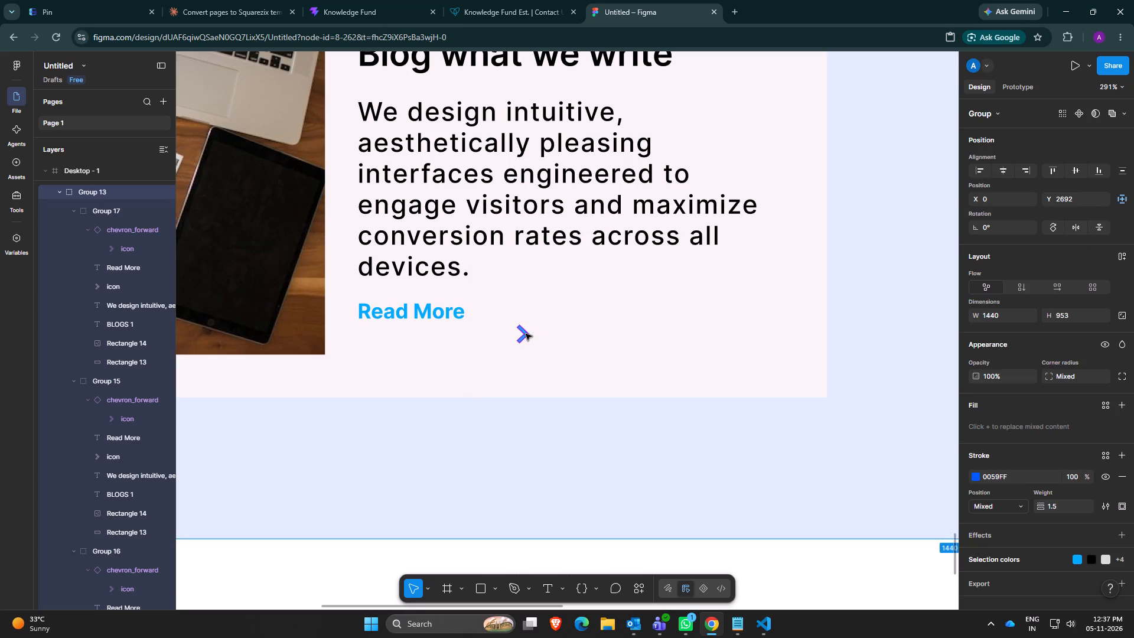
click(113, 573)
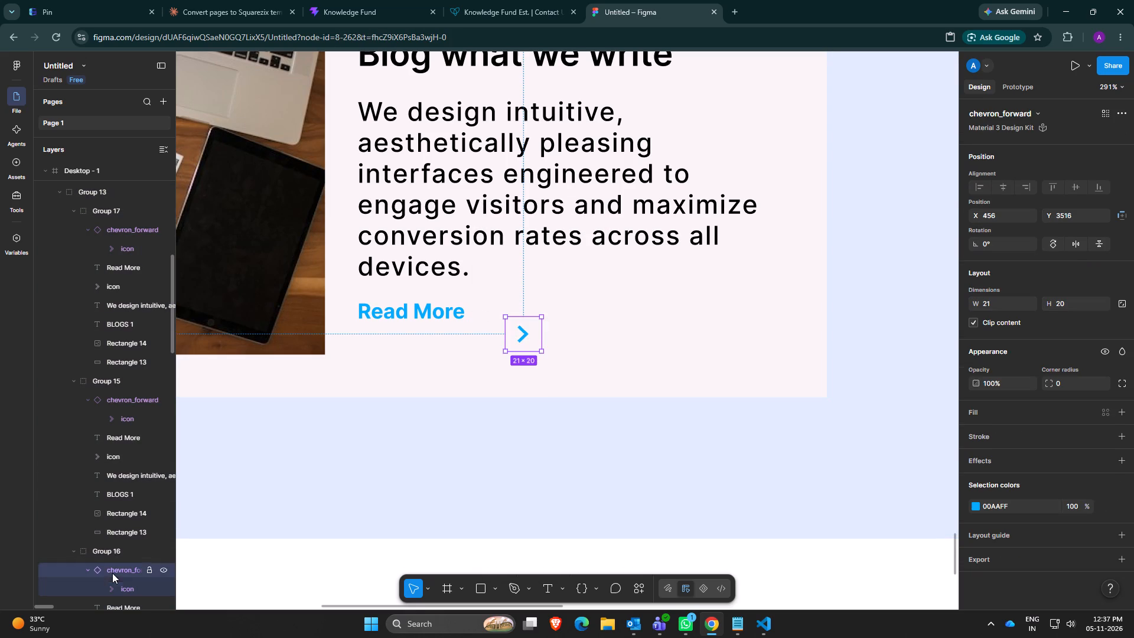
drag(521, 339, 501, 319)
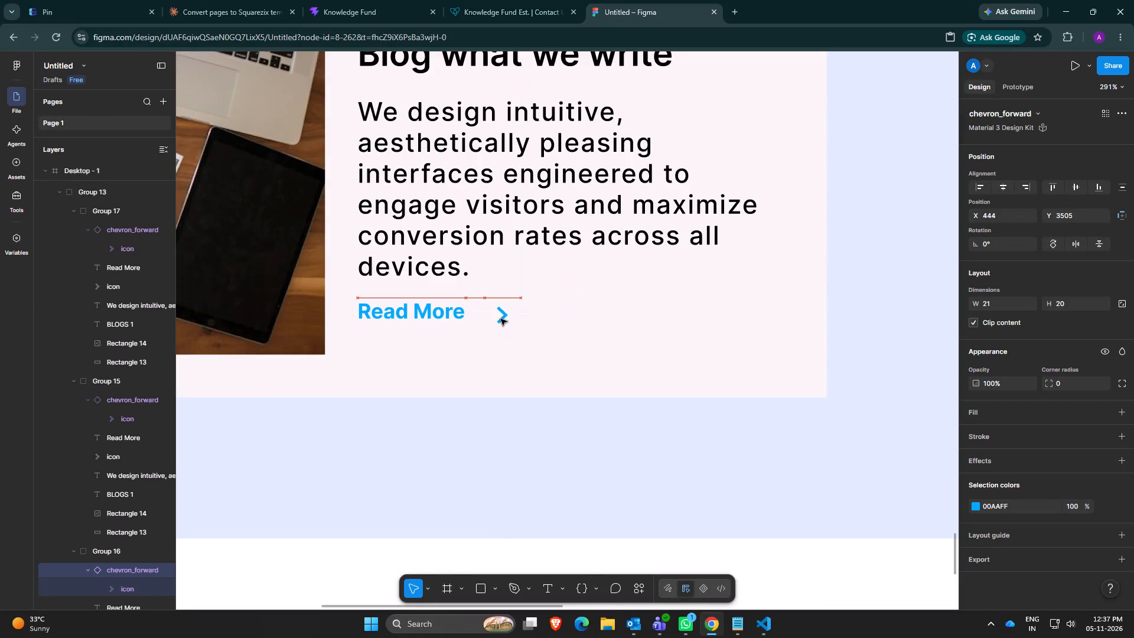
drag(501, 319, 483, 315)
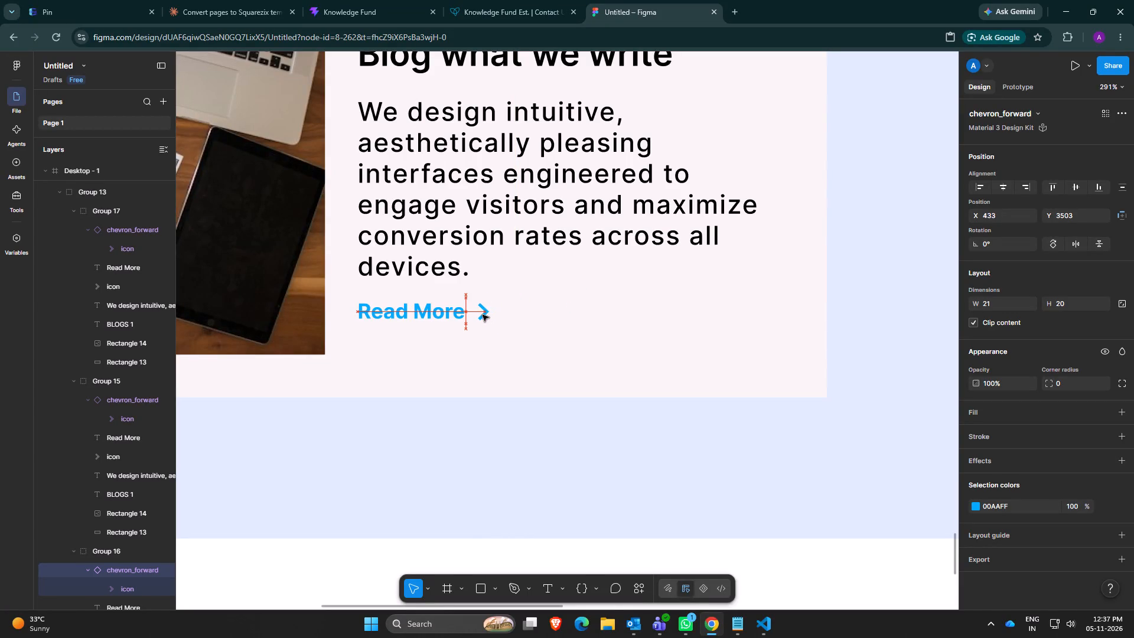
drag(483, 315, 480, 316)
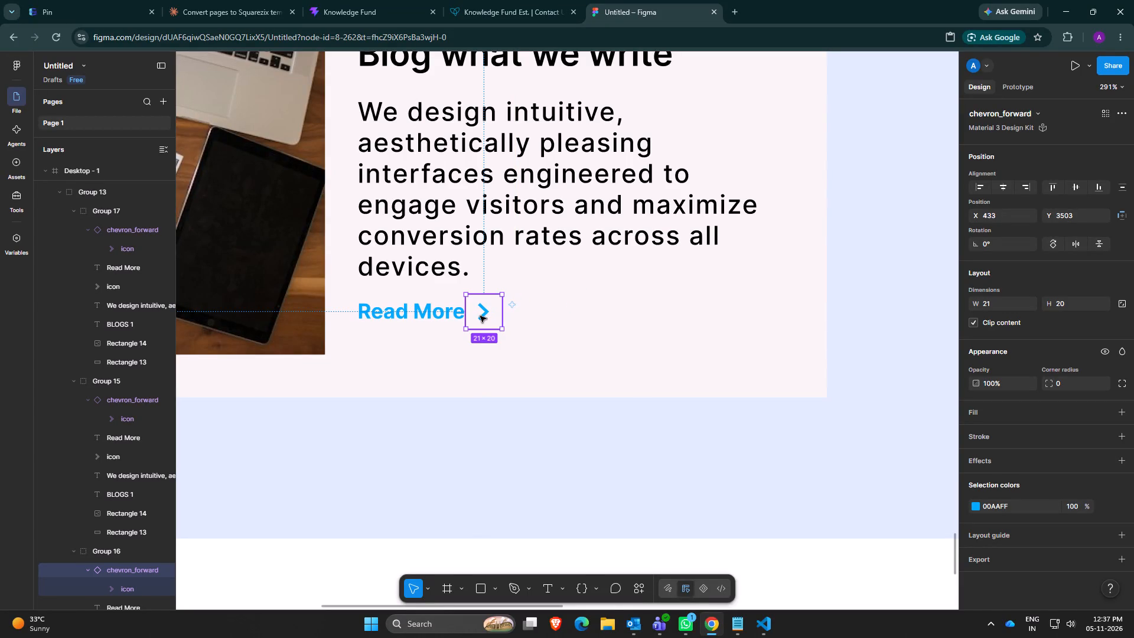
Delete the old arrow icon vector beside Read More on the lower-right blog card, Group 17.
scroll(519, 351, down, 4)
ctrl+scroll(519, 351, down, 4)
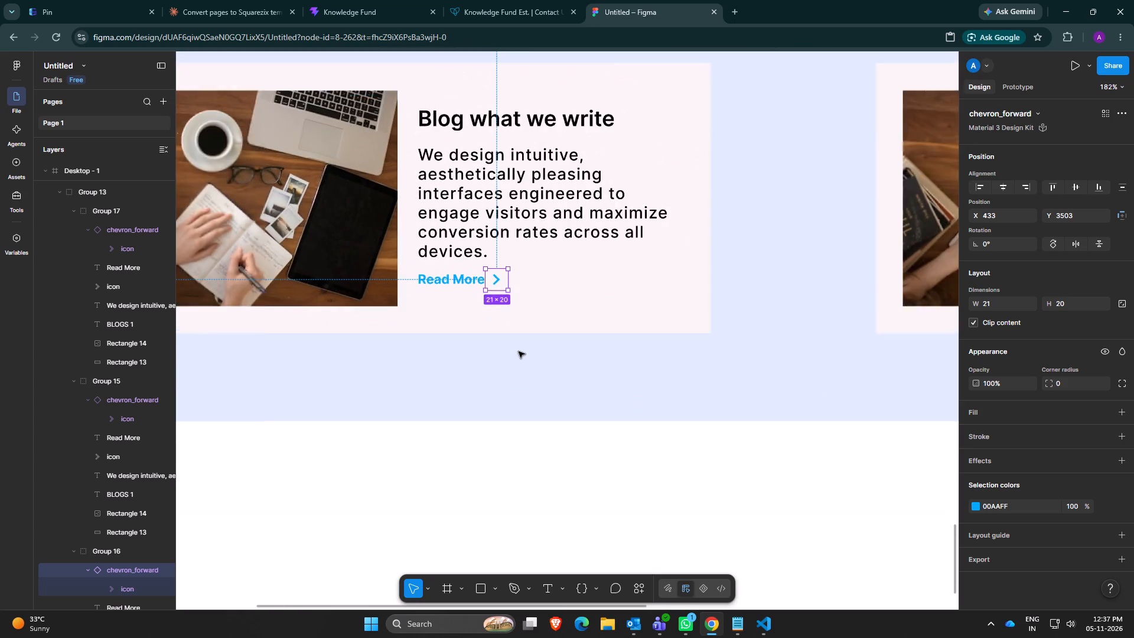
ctrl+scroll(519, 351, down, 9)
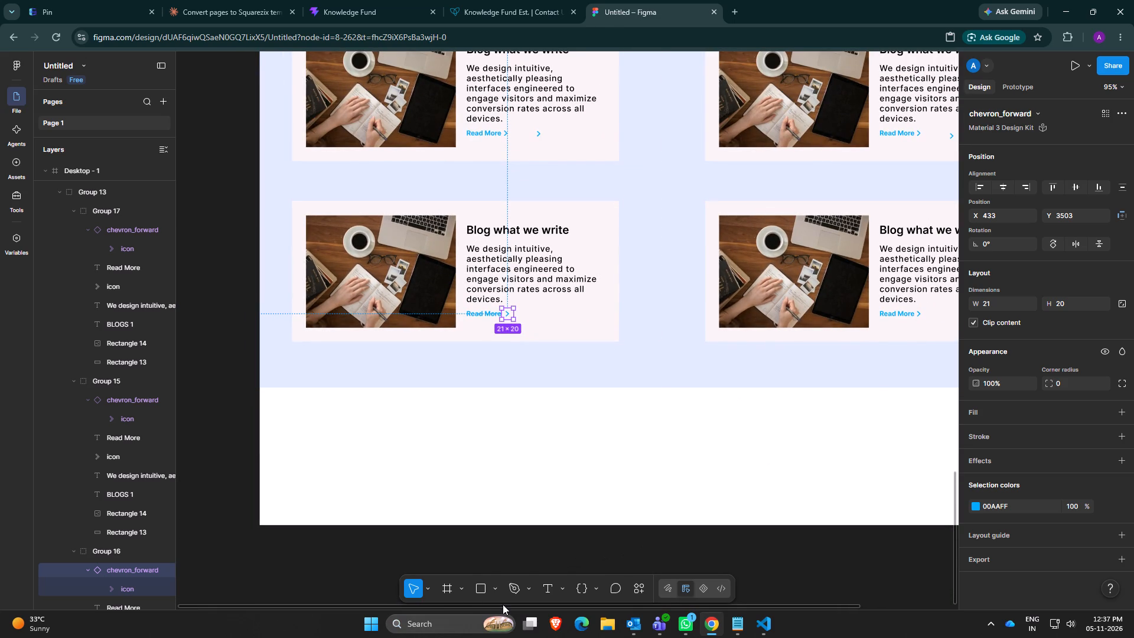
drag(503, 604, 744, 600)
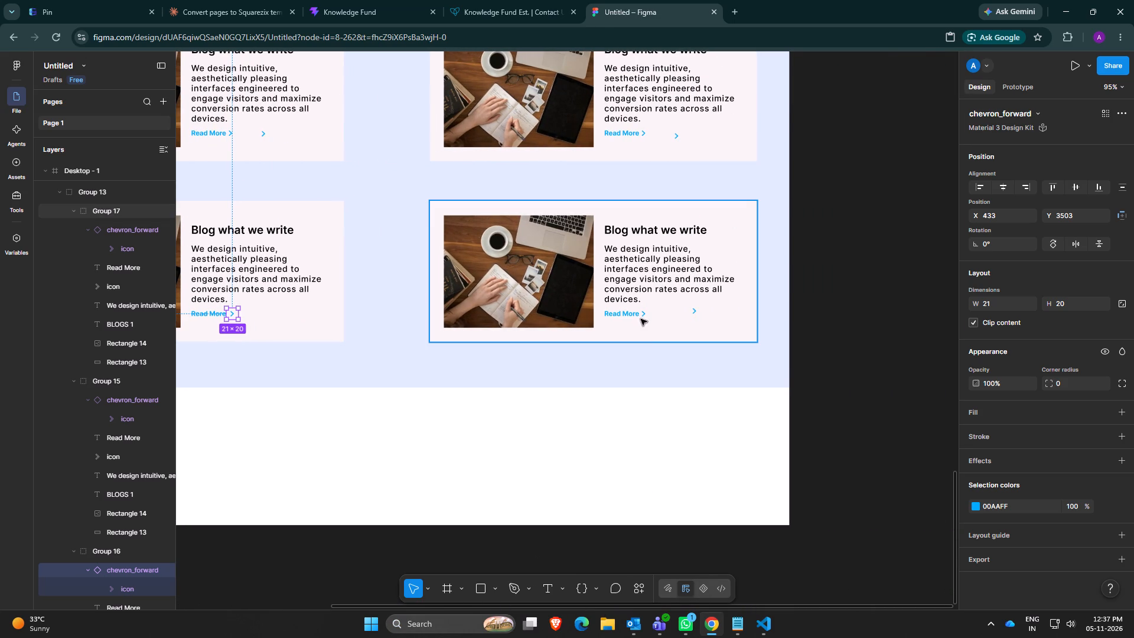
ctrl+click(644, 315)
right_click(644, 315)
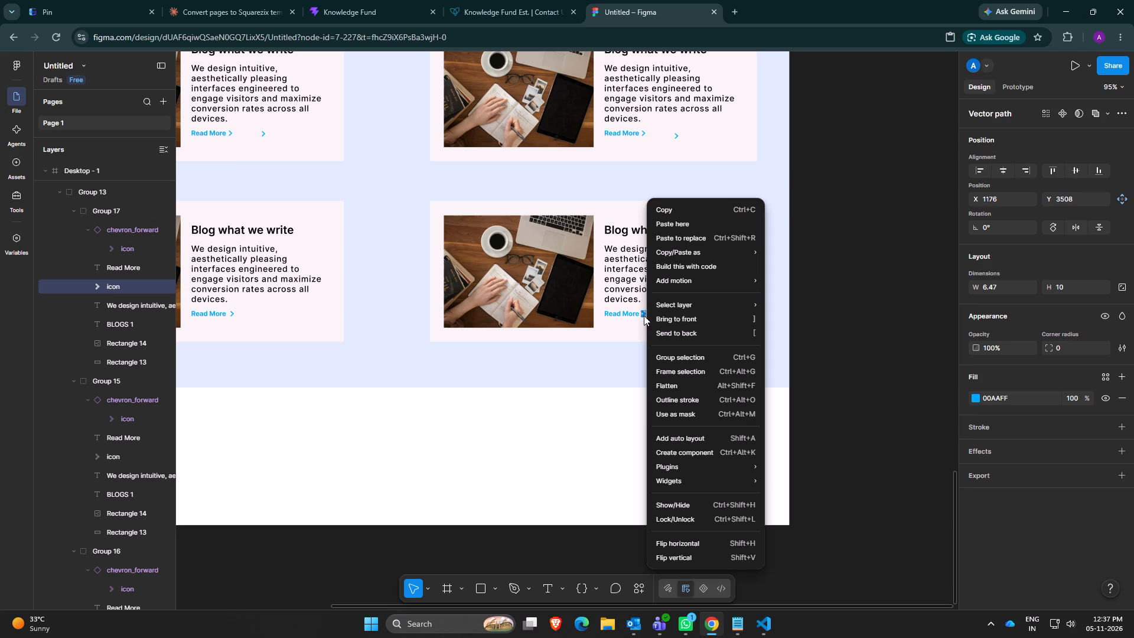
click(643, 314)
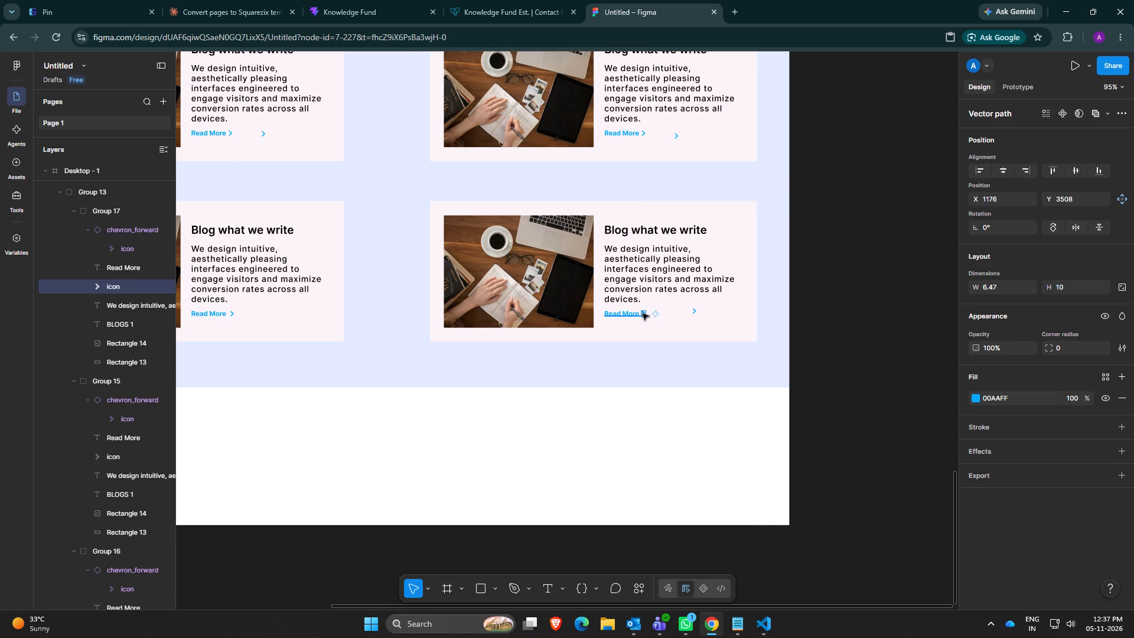
key(Delete)
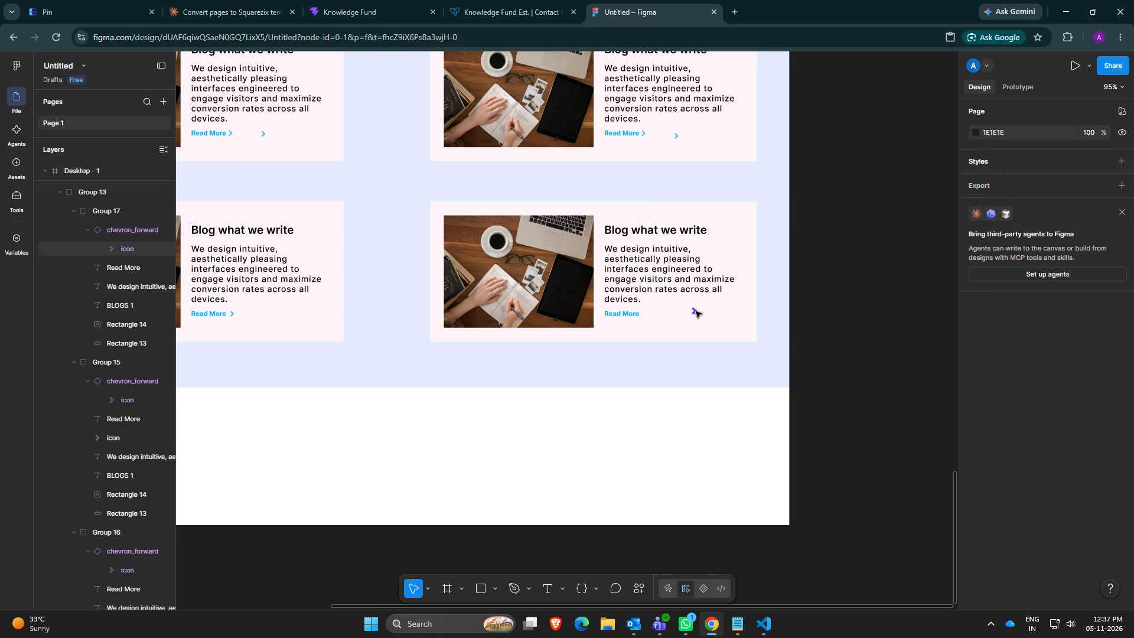
Move Group 17's chevron_forward icon beside its Read More text, at about X 1176, Y 3503.
ctrl+click(696, 311)
click(148, 224)
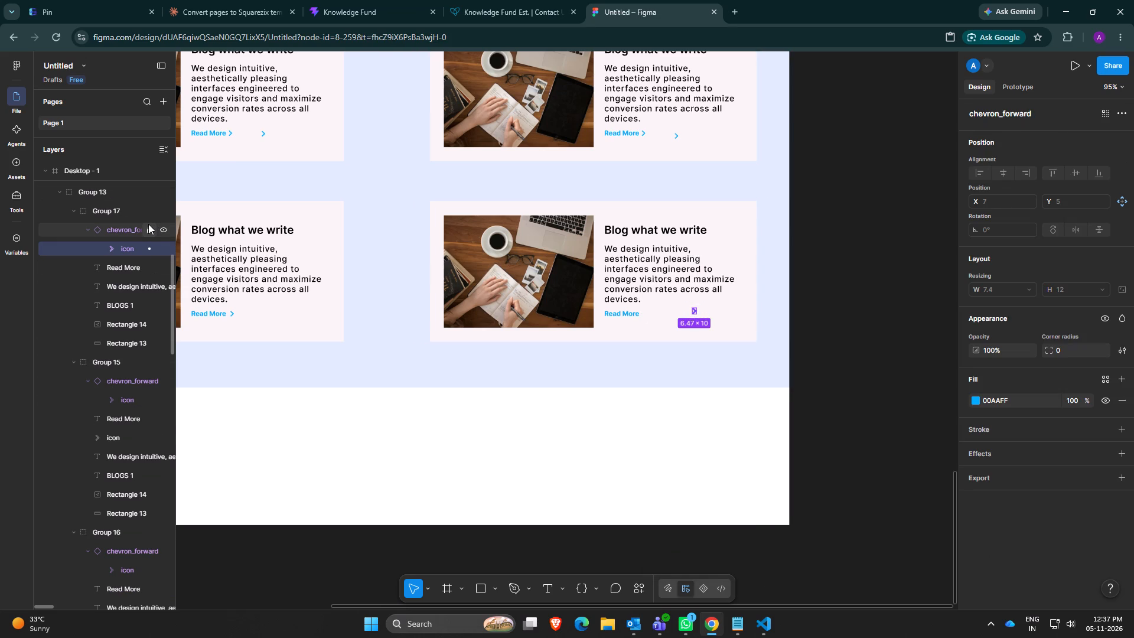
click(148, 224)
click(130, 227)
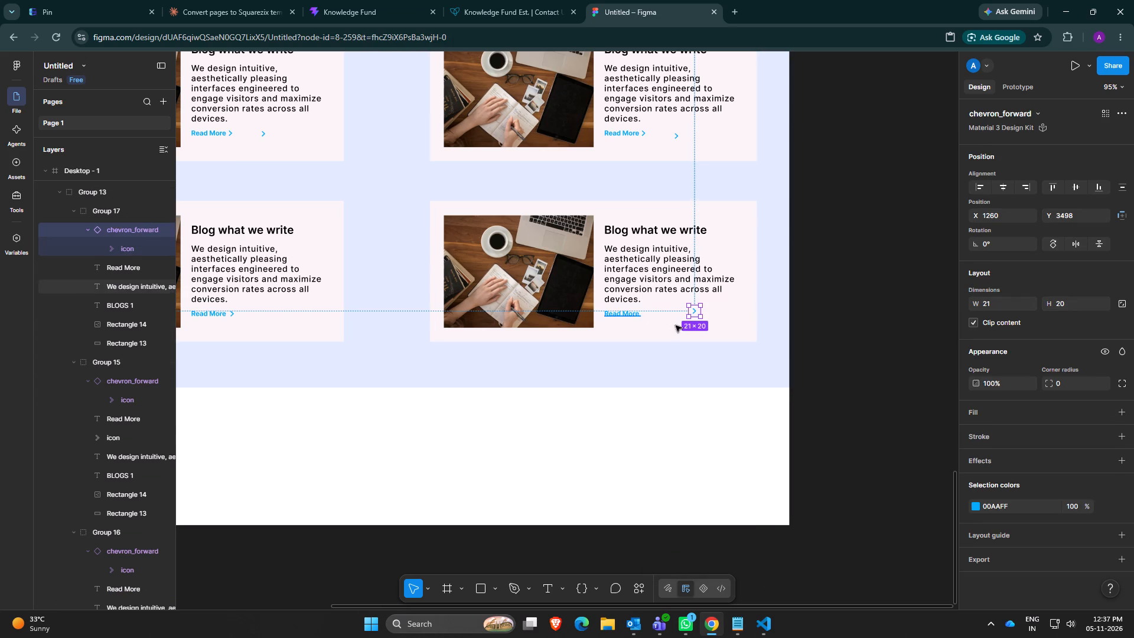
drag(697, 311, 663, 315)
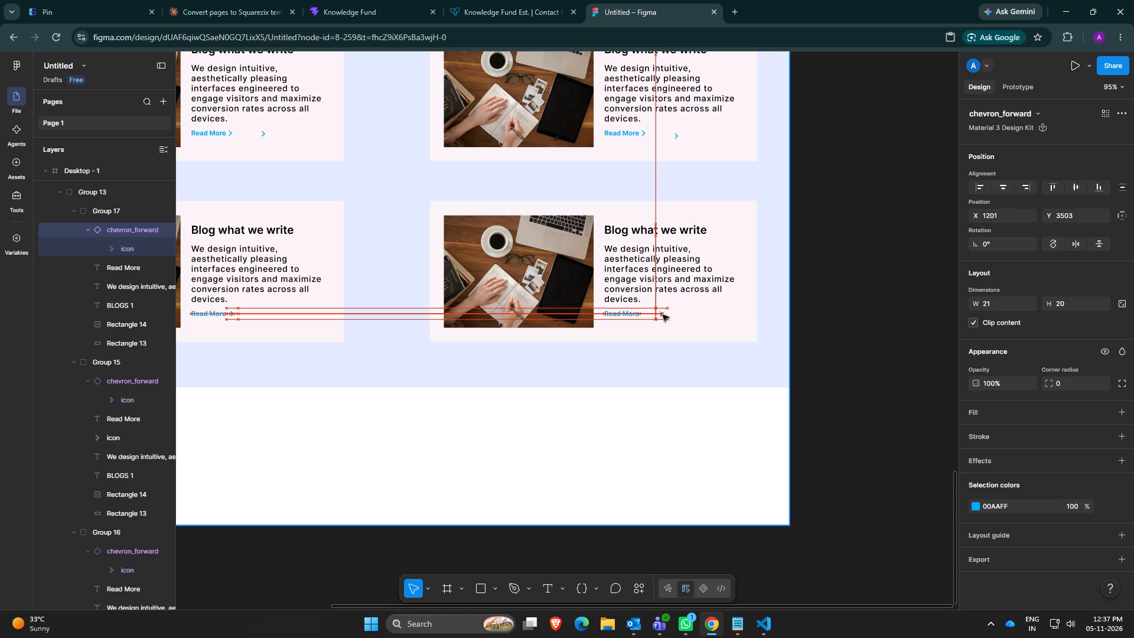
drag(663, 315, 650, 314)
Shift Group 17's chevron_forward icon slightly closer to its Read More text, to about X 1172 at Y 3503.
scroll(623, 432, up, 3)
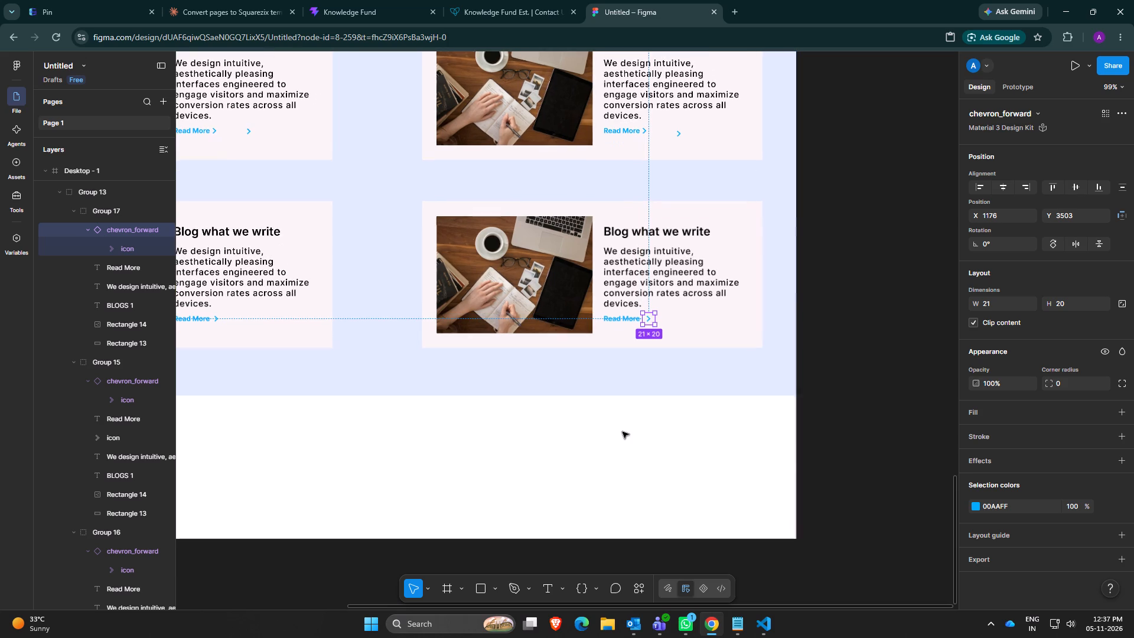
ctrl+scroll(649, 383, down, 2)
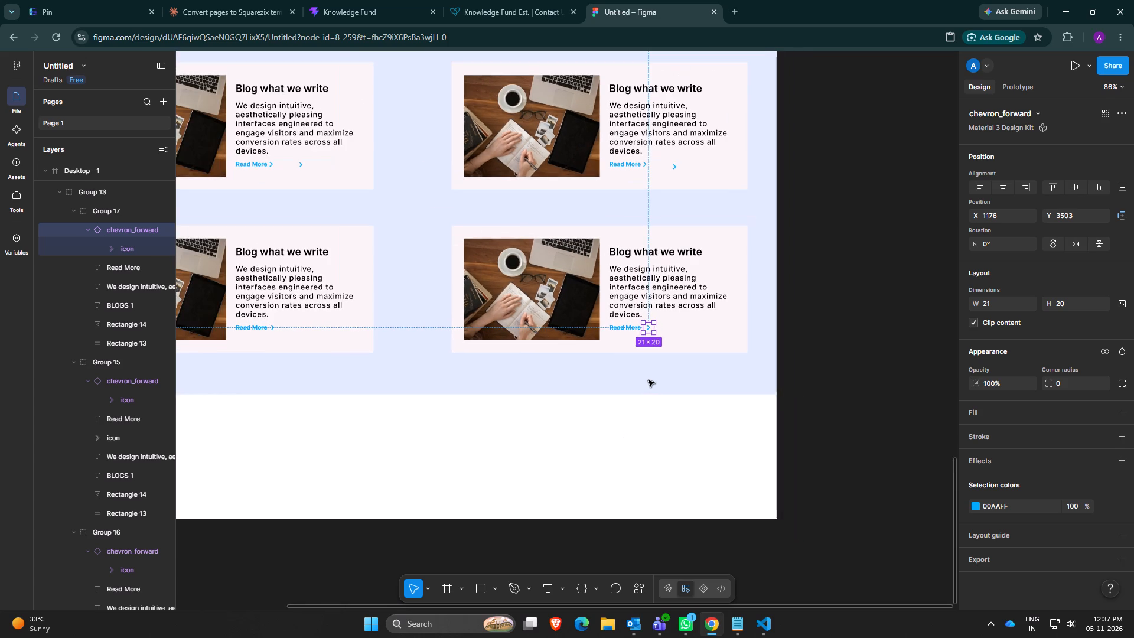
click(649, 380)
click(649, 329)
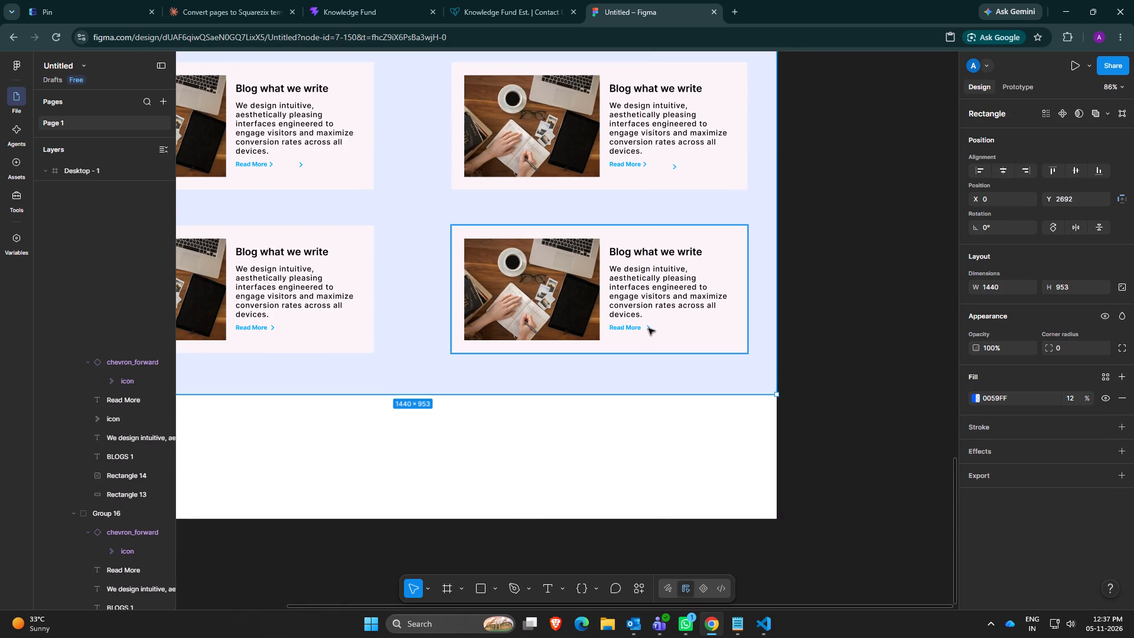
ctrl+click(649, 328)
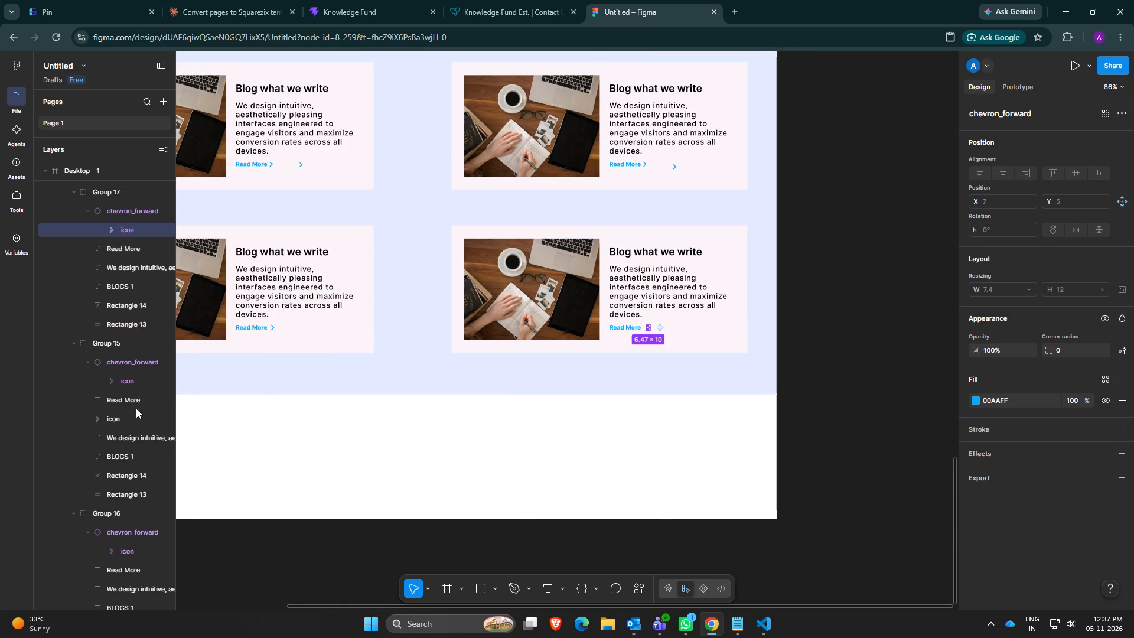
click(118, 362)
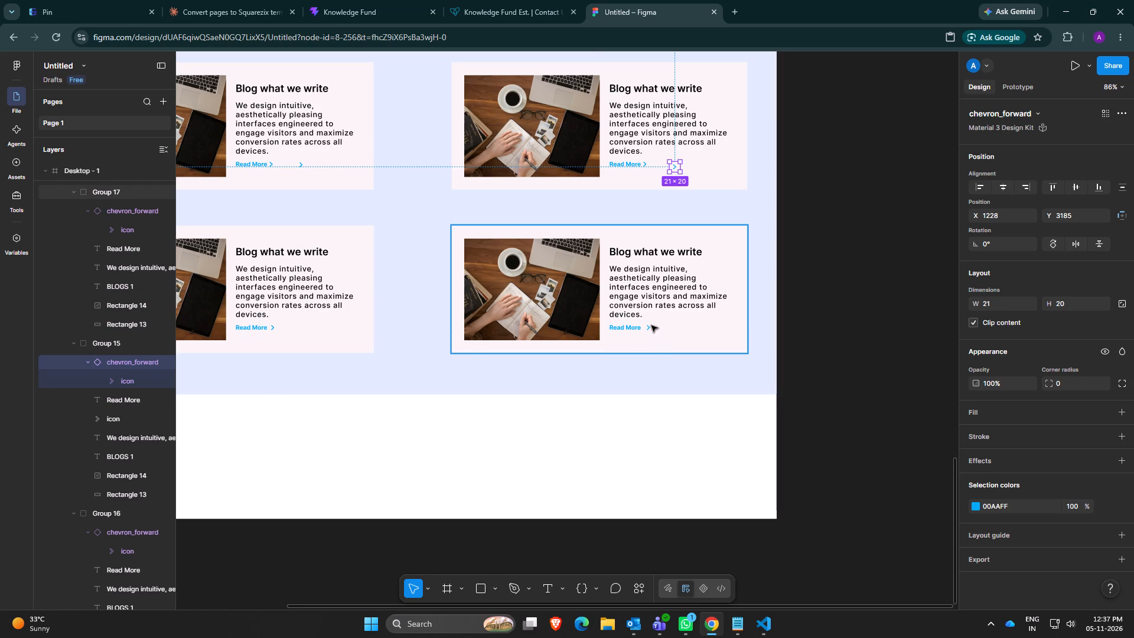
click(126, 533)
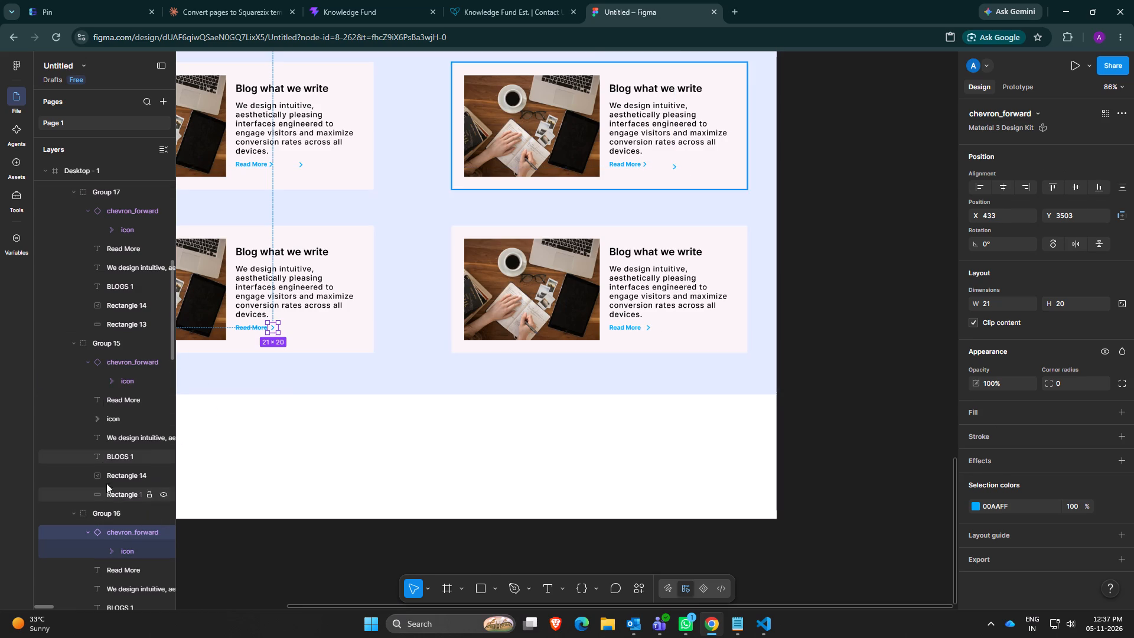
click(126, 366)
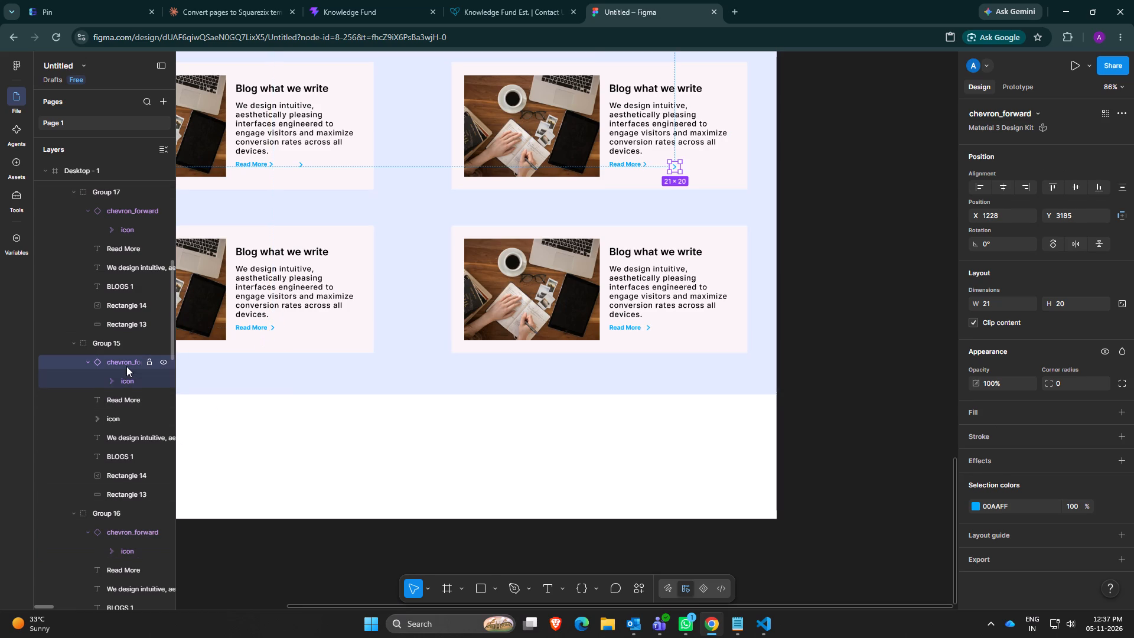
click(138, 214)
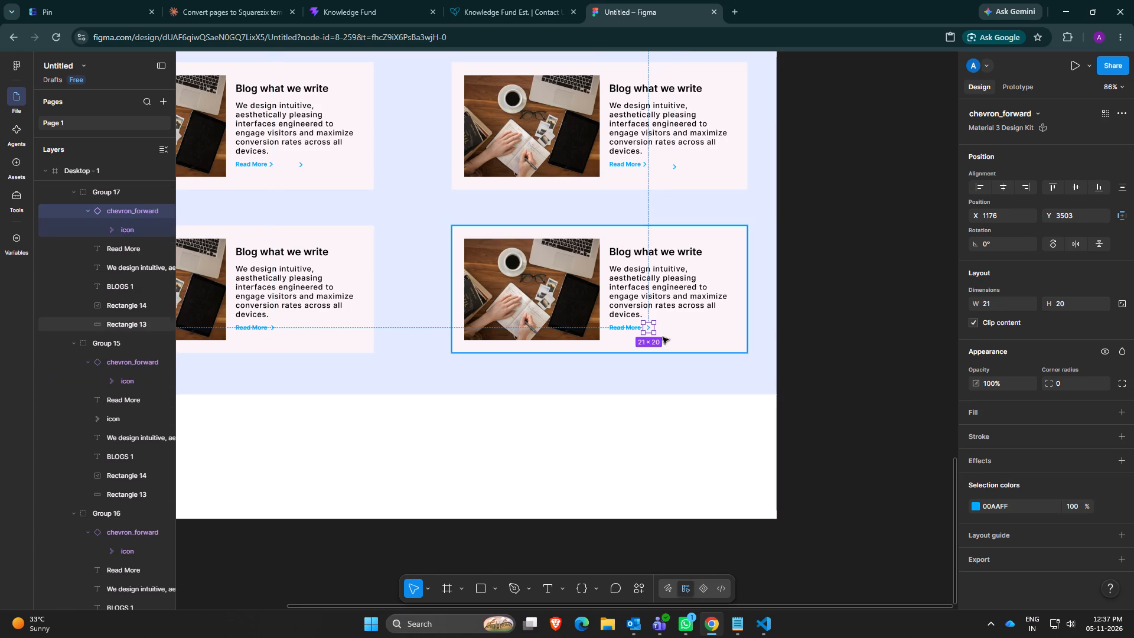
ctrl+drag(651, 327, 645, 327)
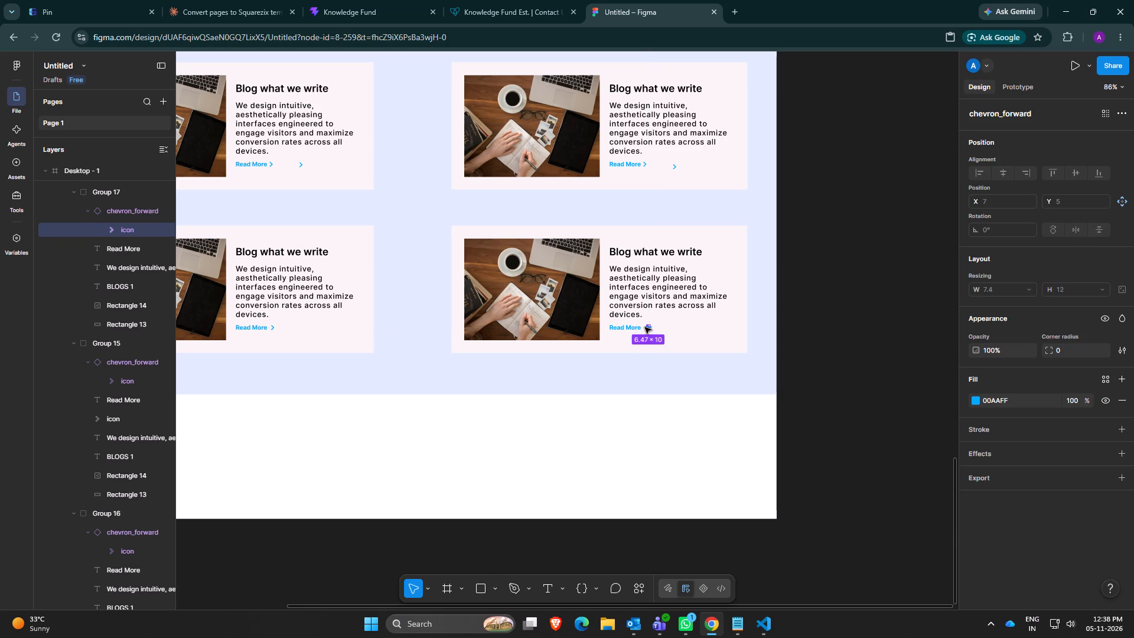
ctrl+drag(645, 327, 644, 327)
click(647, 329)
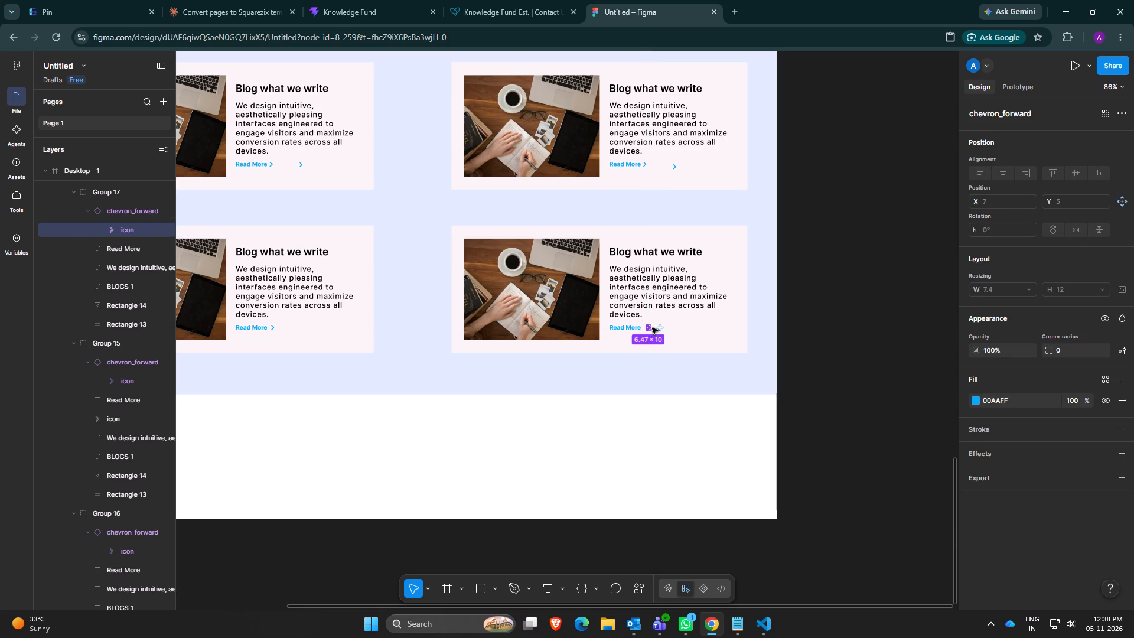
click(654, 328)
click(650, 328)
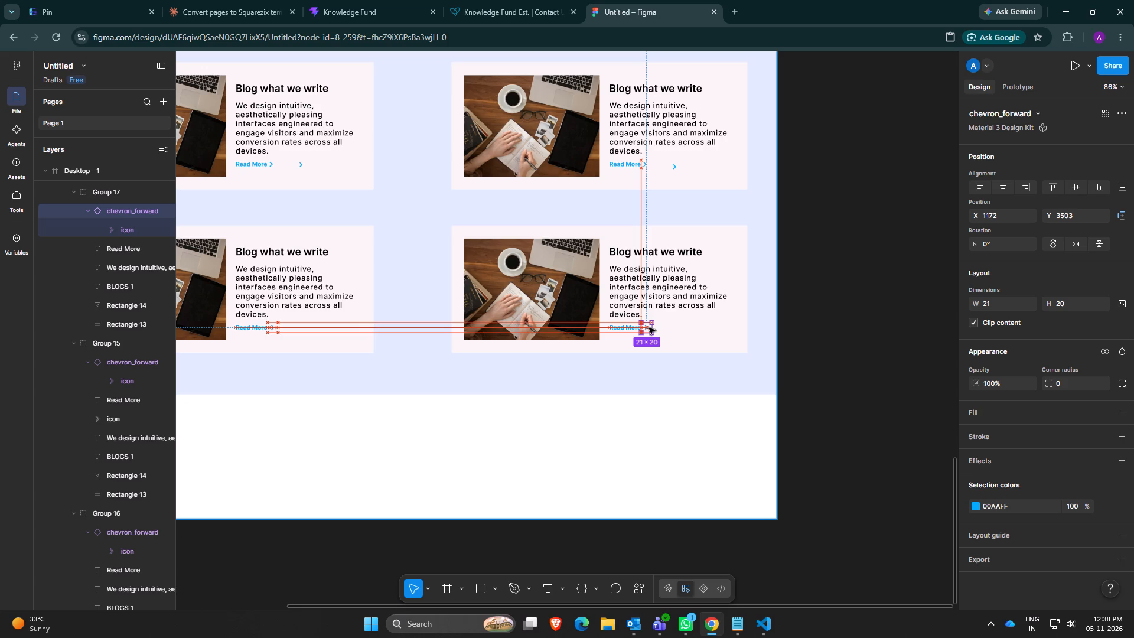
click(672, 327)
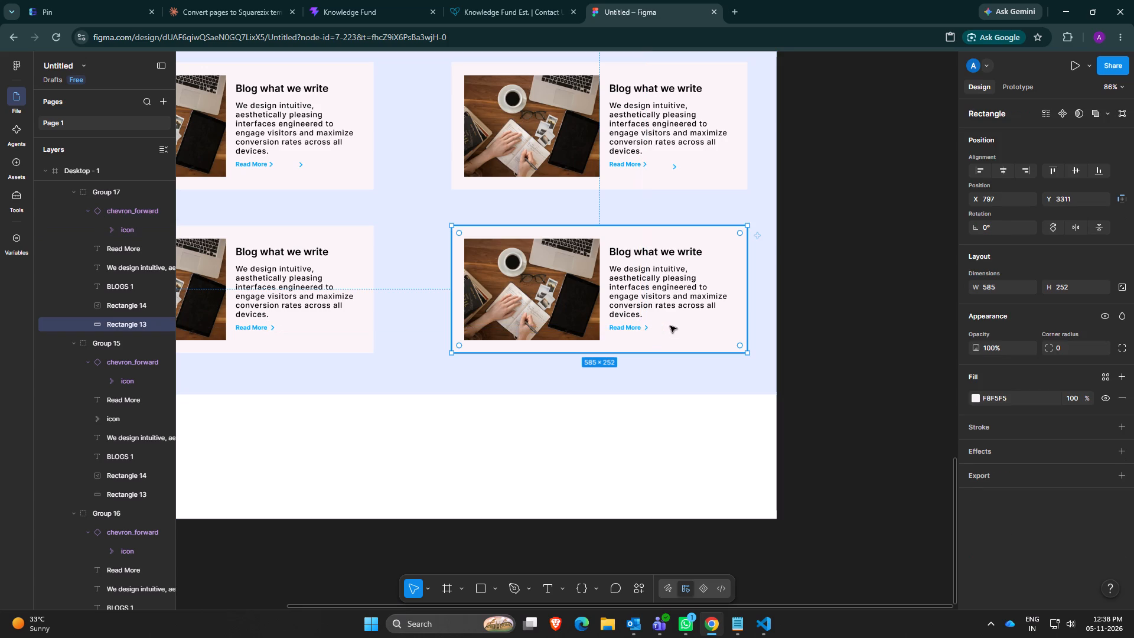
Delete the old arrow icon vector beside Read More on the upper-right blog card, Group 15.
scroll(670, 327, up, 7)
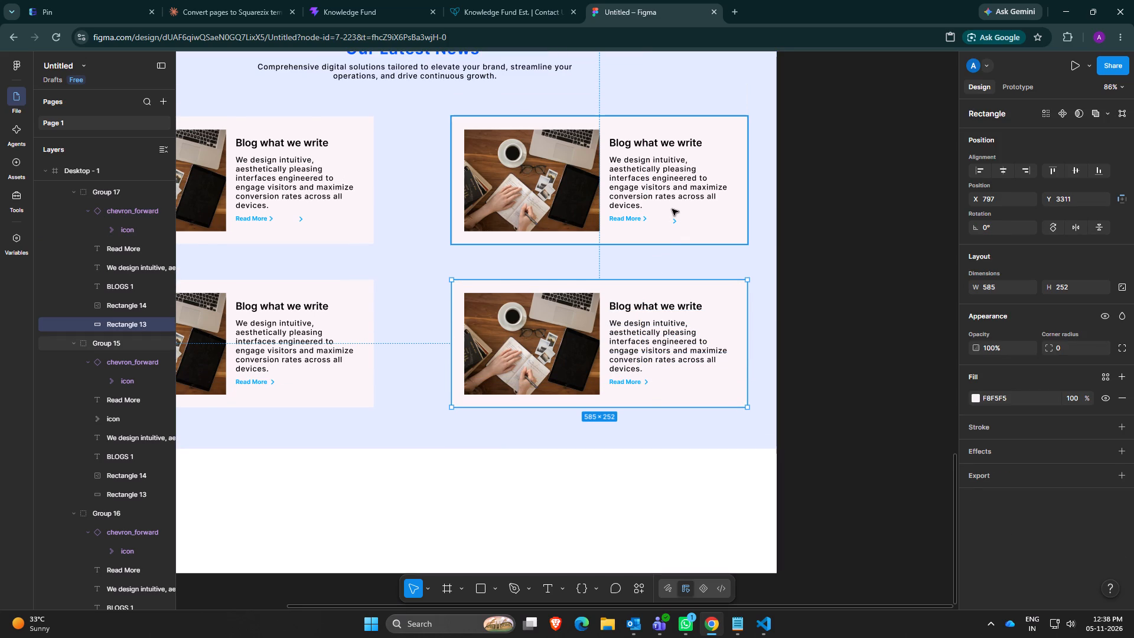
ctrl+click(645, 219)
right_click(645, 219)
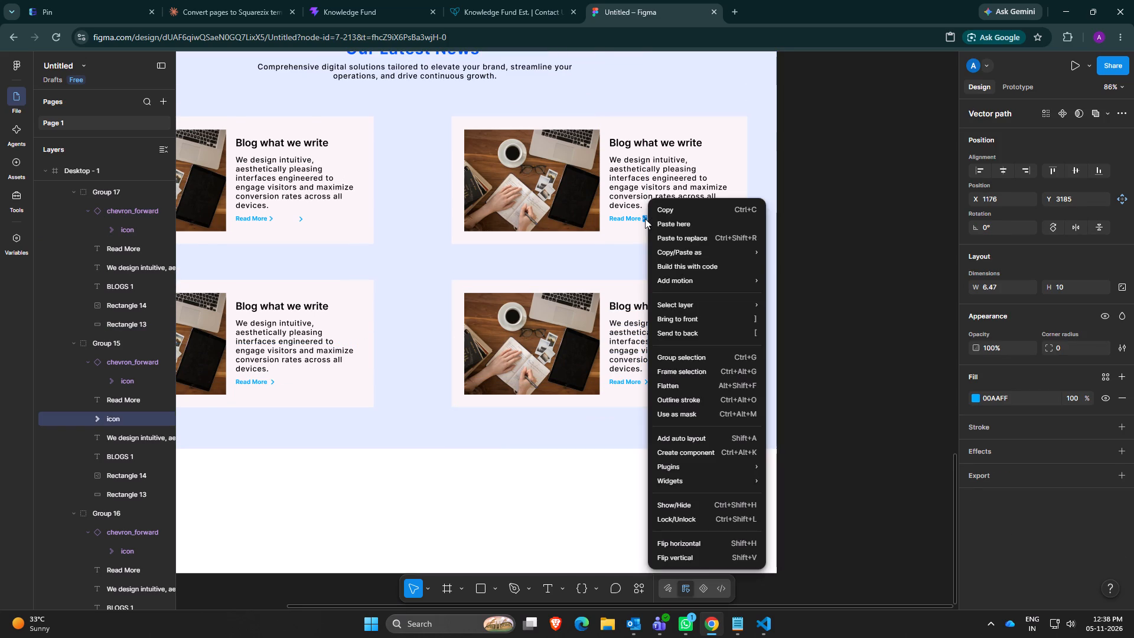
click(645, 219)
key(Delete)
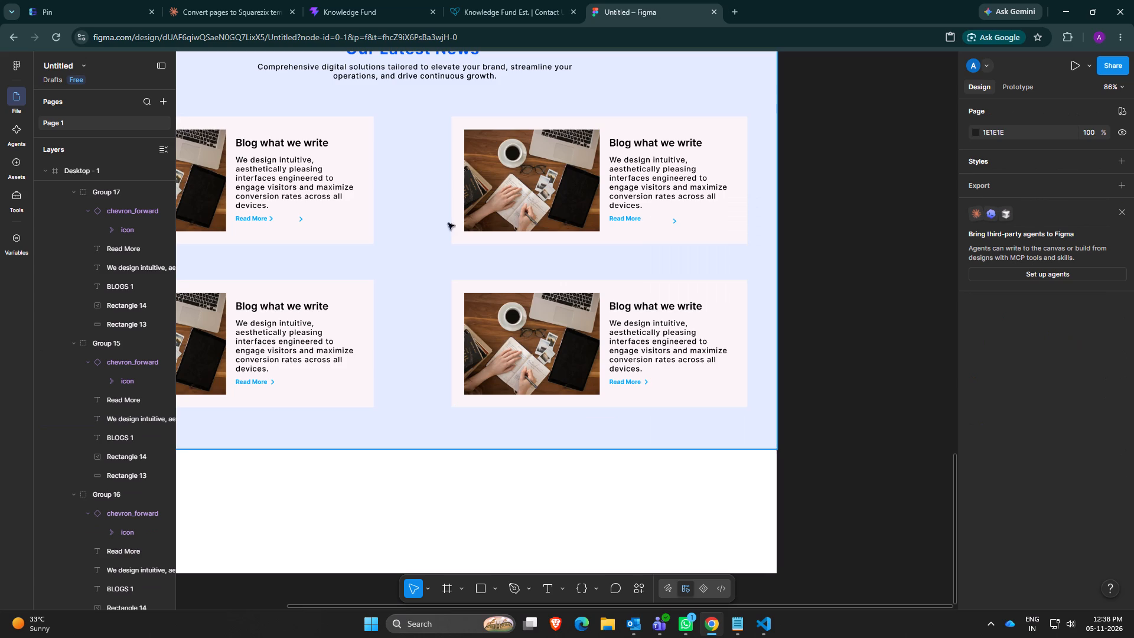
Delete the old arrow icon vector beside Read More on the upper-left blog card, Group 14.
ctrl+click(272, 219)
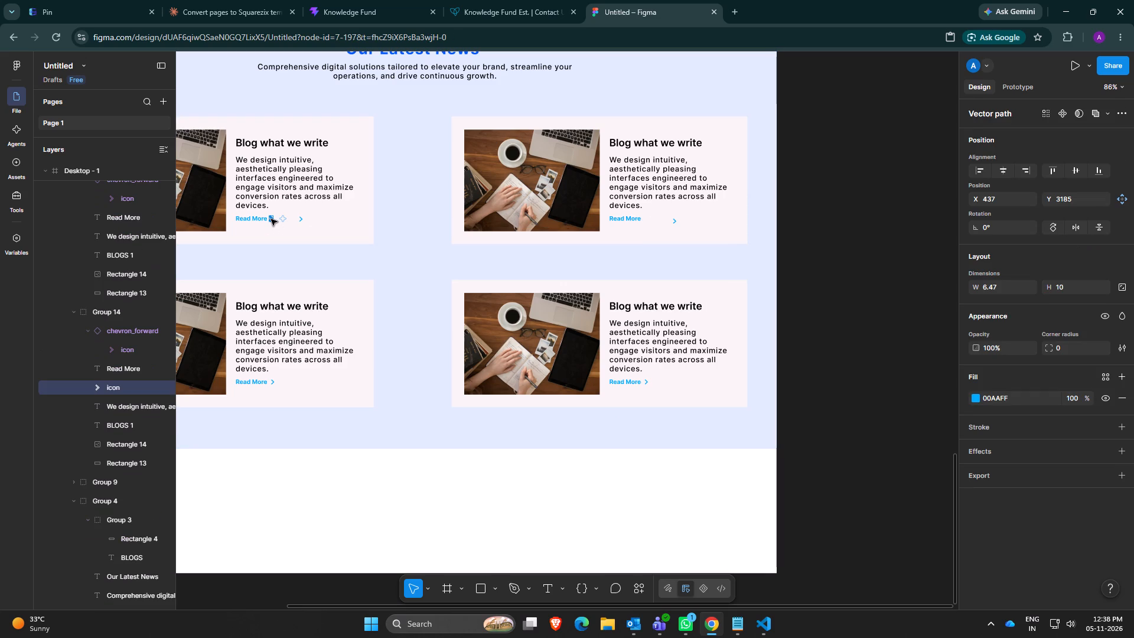
key(Delete)
Move Group 14's chevron_forward icon beside its Read More text, at about X 432, Y 3180.
ctrl+click(302, 220)
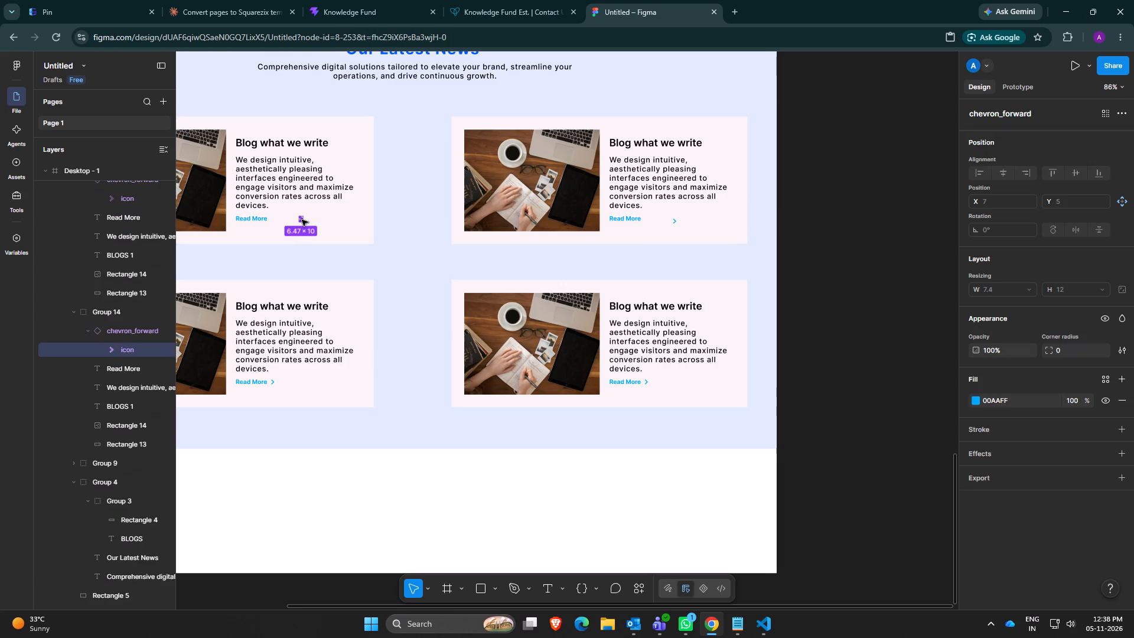
click(128, 336)
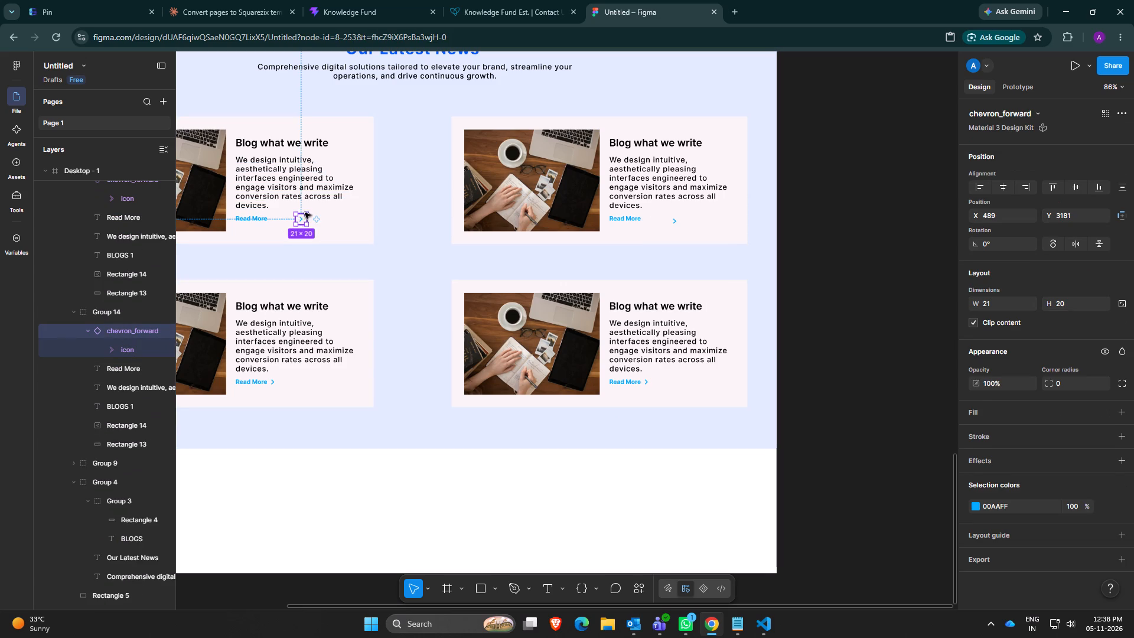
drag(302, 219, 275, 217)
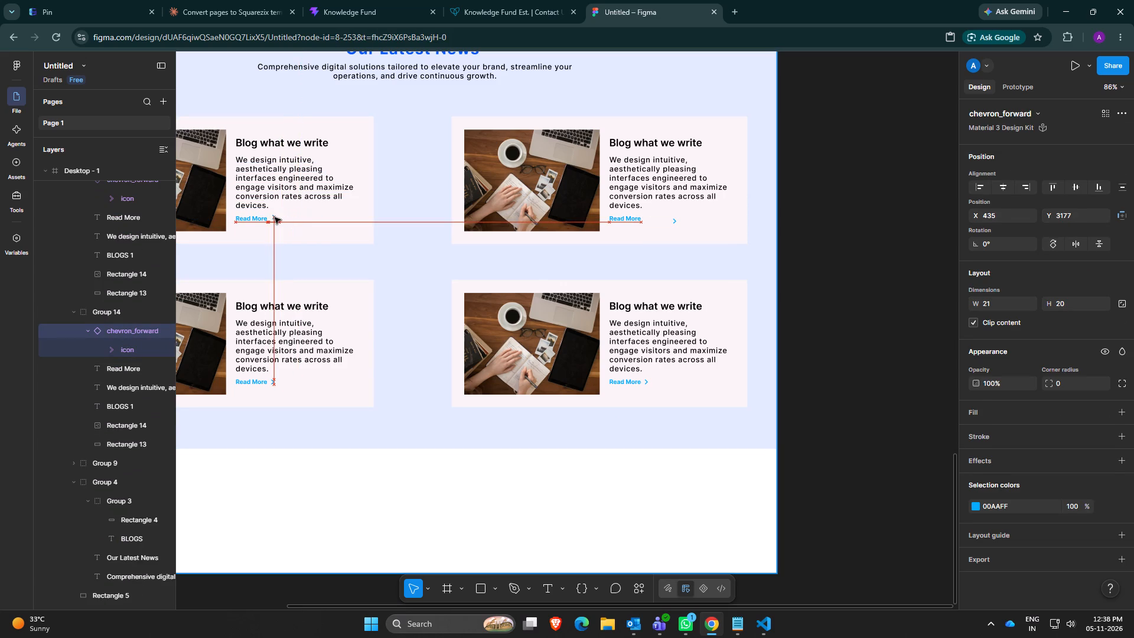
drag(275, 217, 272, 218)
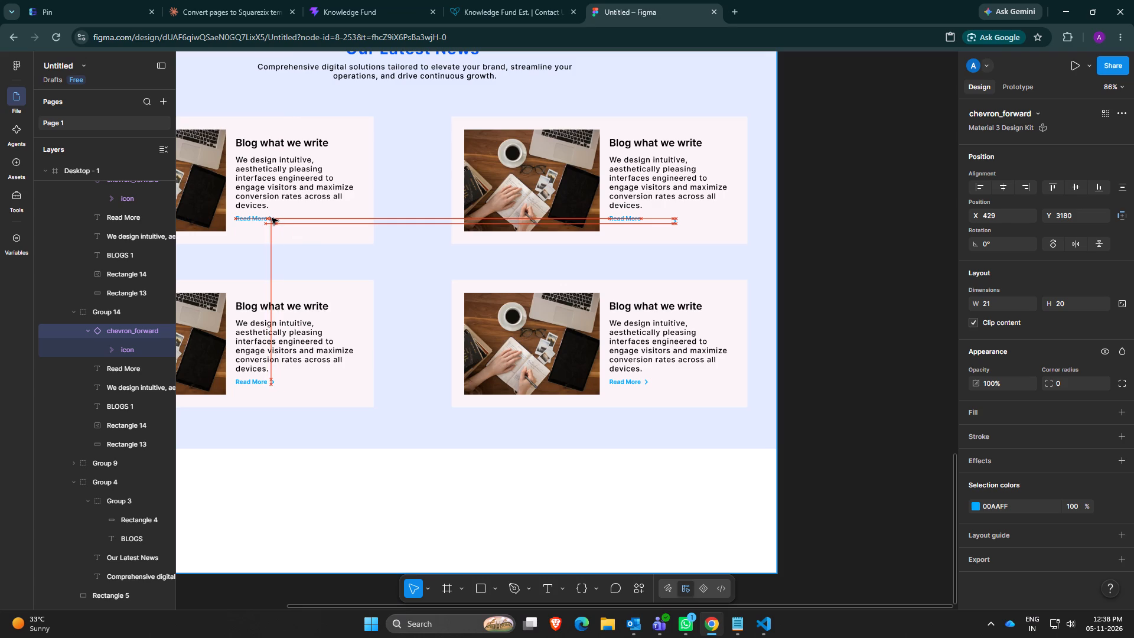
drag(272, 218, 273, 218)
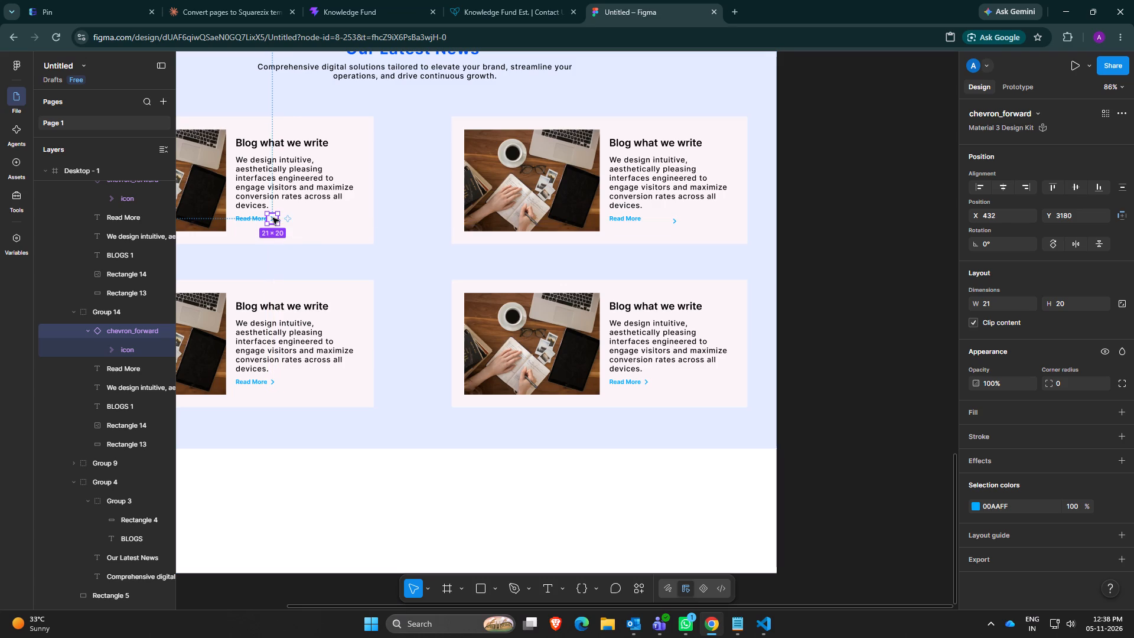
Move Group 15's chevron_forward icon right beside its Read More text on the upper-right blog card.
click(674, 222)
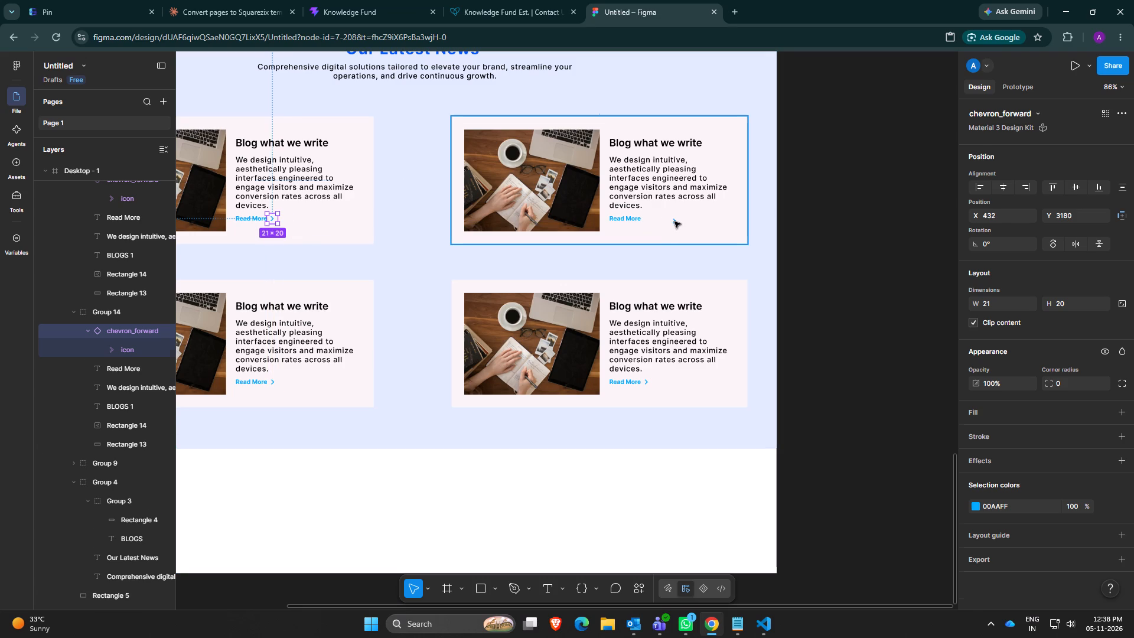
ctrl+click(674, 222)
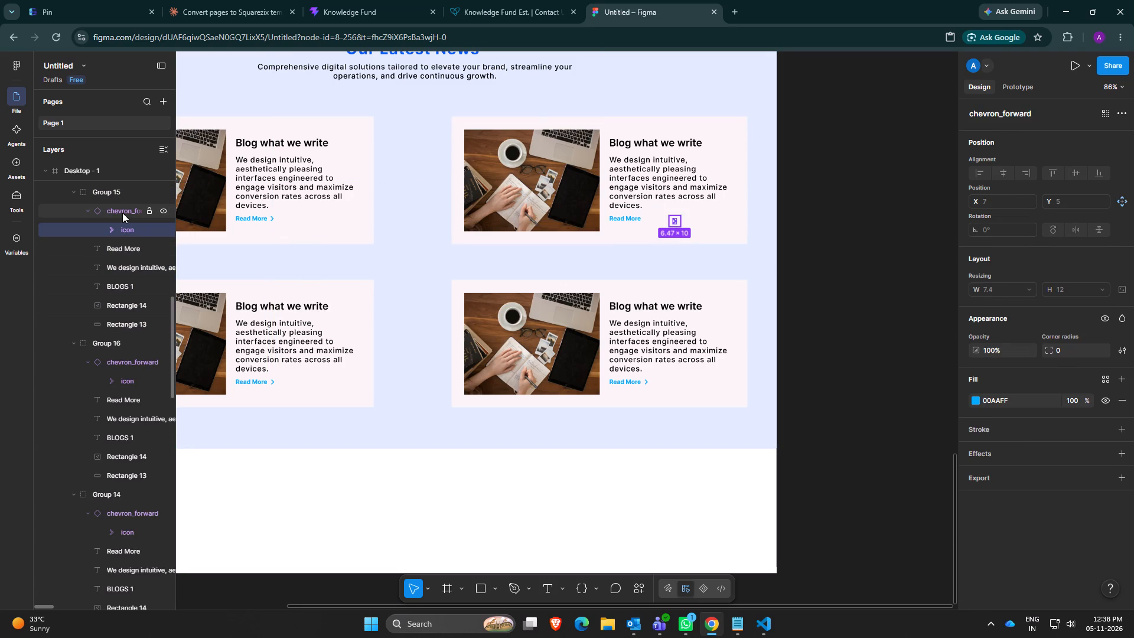
click(122, 213)
drag(675, 221, 660, 220)
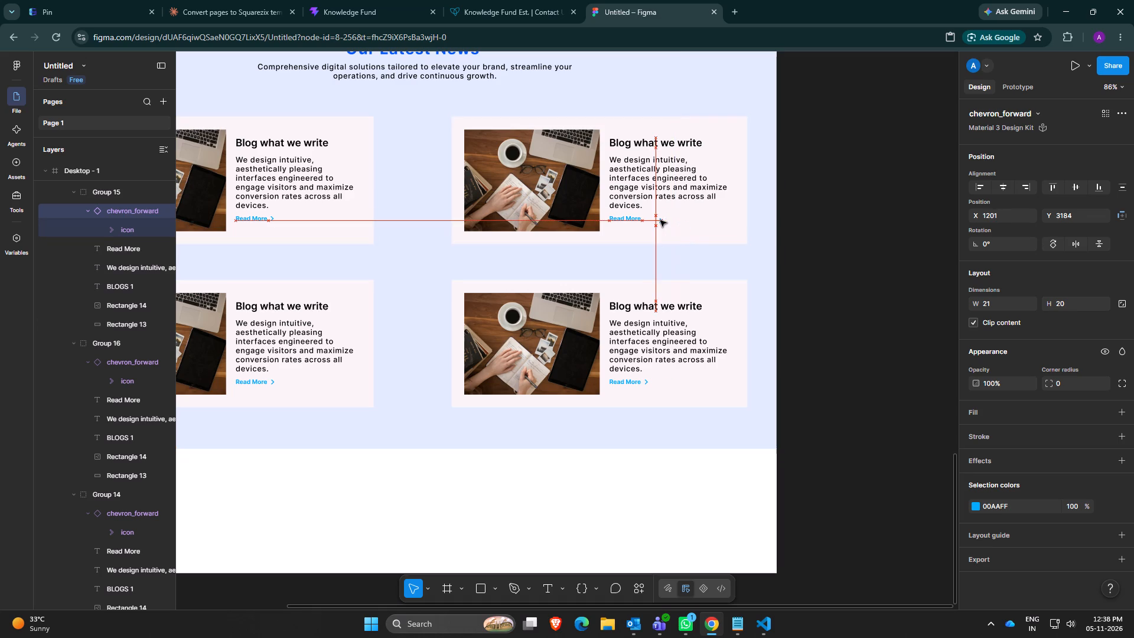
drag(660, 220, 645, 219)
click(667, 314)
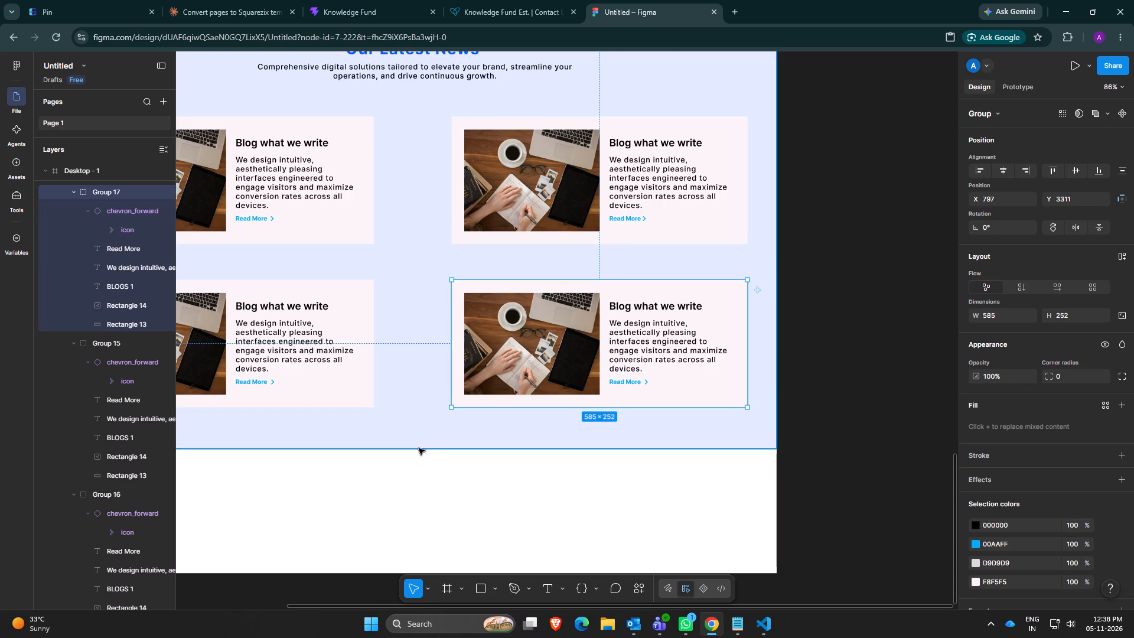
Extend the Desktop - 1 frame downward below the blogs section to a height of about 4788.
scroll(394, 399, down, 3)
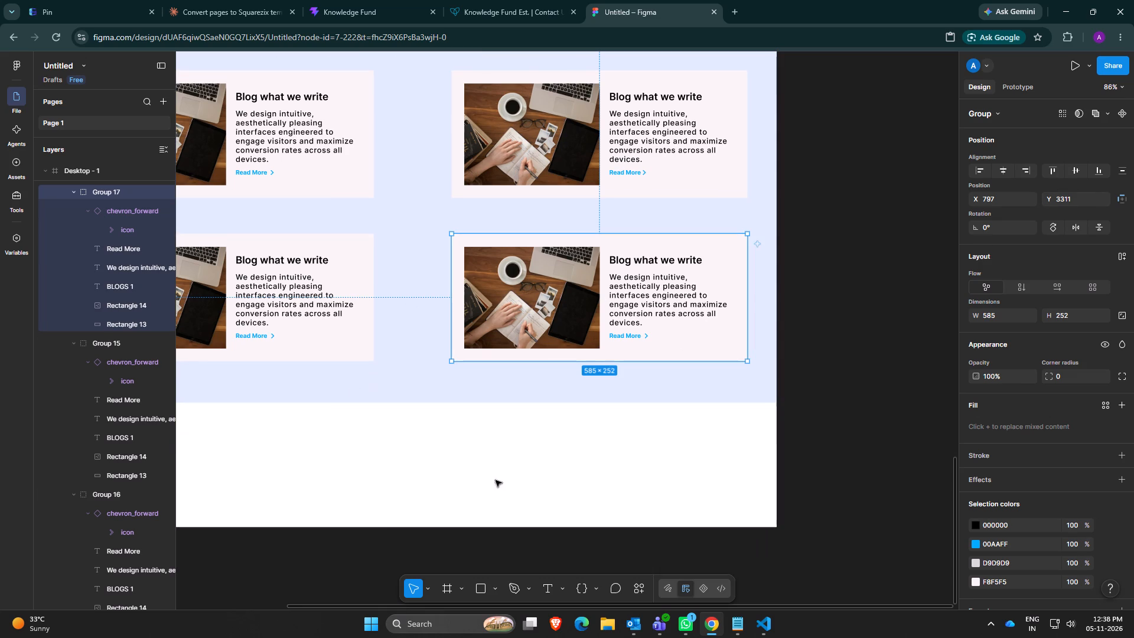
click(322, 497)
ctrl+click(457, 470)
scroll(457, 470, down, 2)
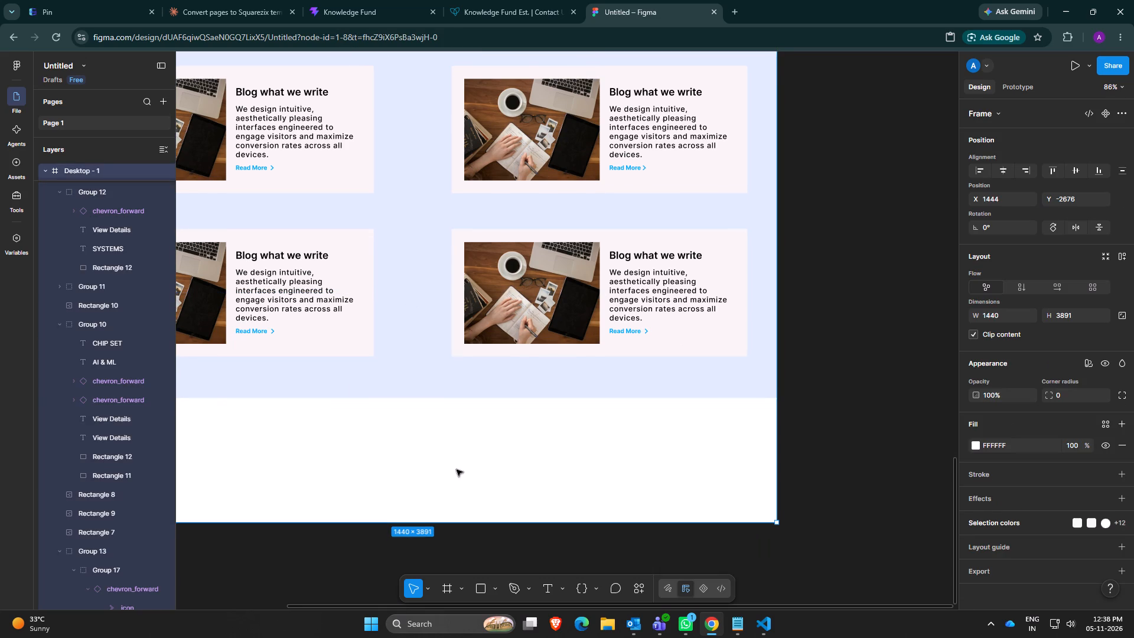
right_click(457, 470)
click(394, 464)
scroll(400, 463, down, 3)
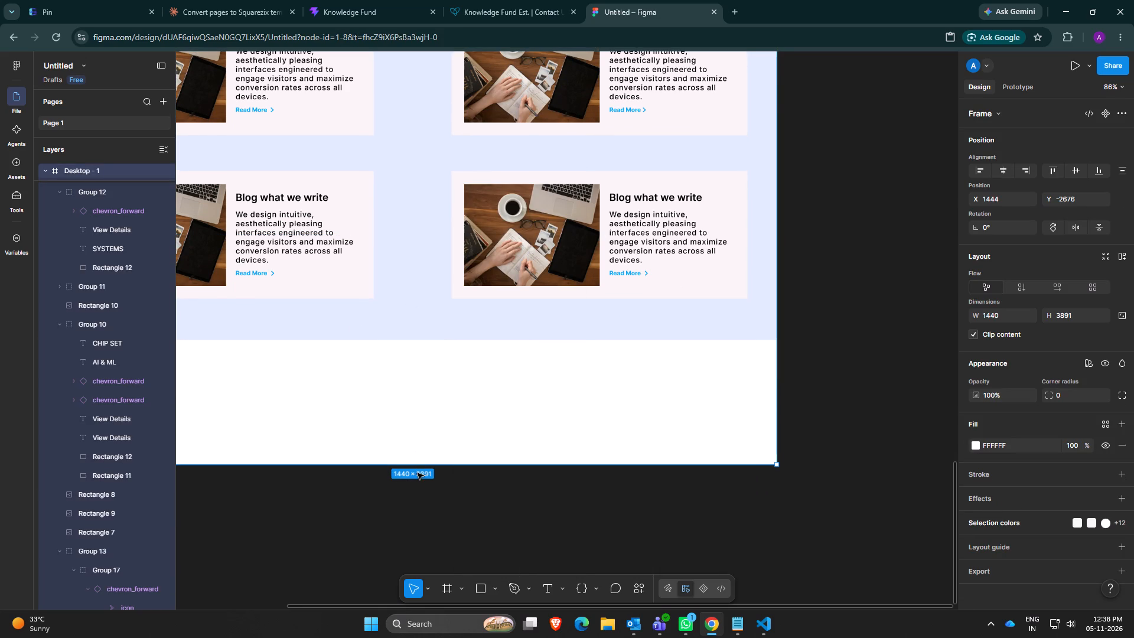
drag(421, 467, 413, 585)
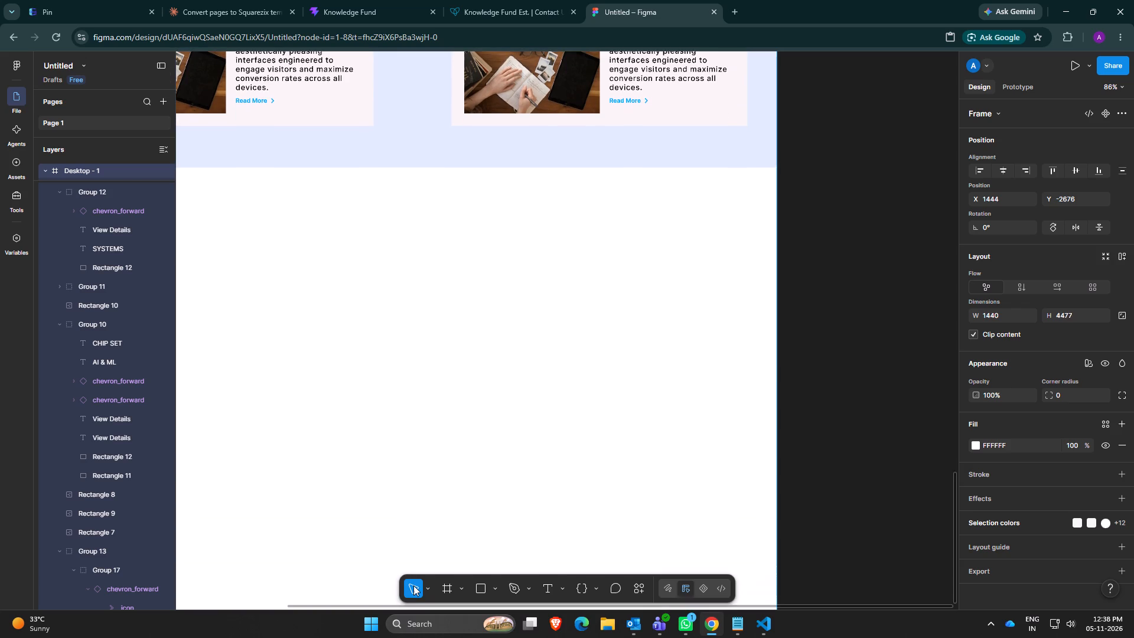
drag(413, 585, 402, 612)
Duplicate the Products We Offers section, Group 7, and place the copy directly below the blogs section, aligned with the frame's sides.
scroll(366, 519, up, 14)
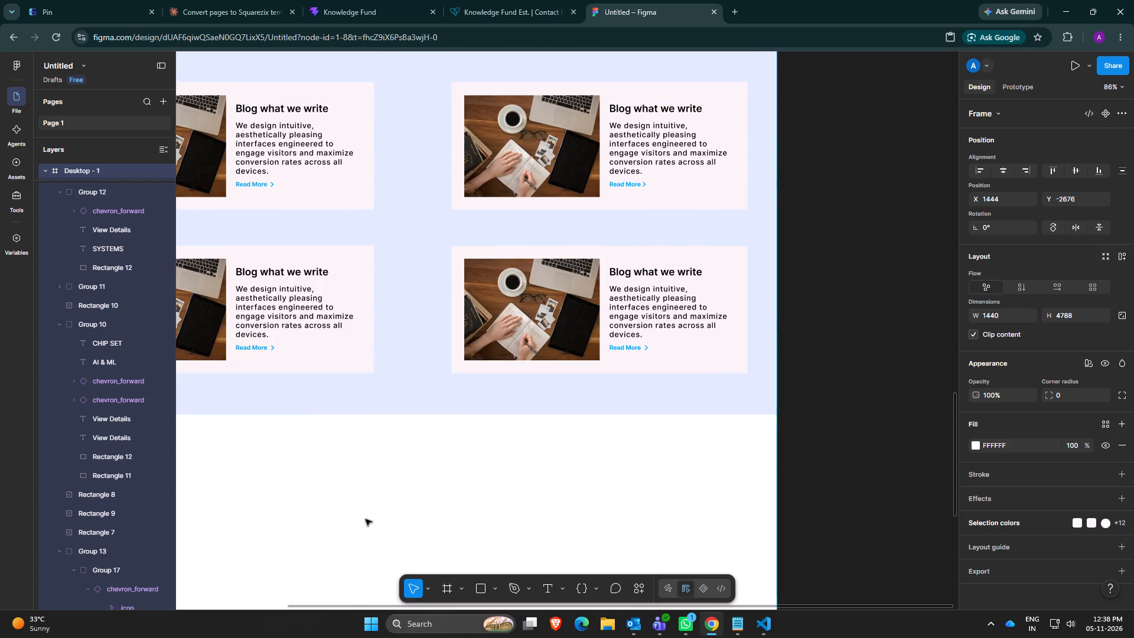
scroll(366, 519, up, 3)
scroll(366, 519, down, 10)
scroll(459, 424, up, 8)
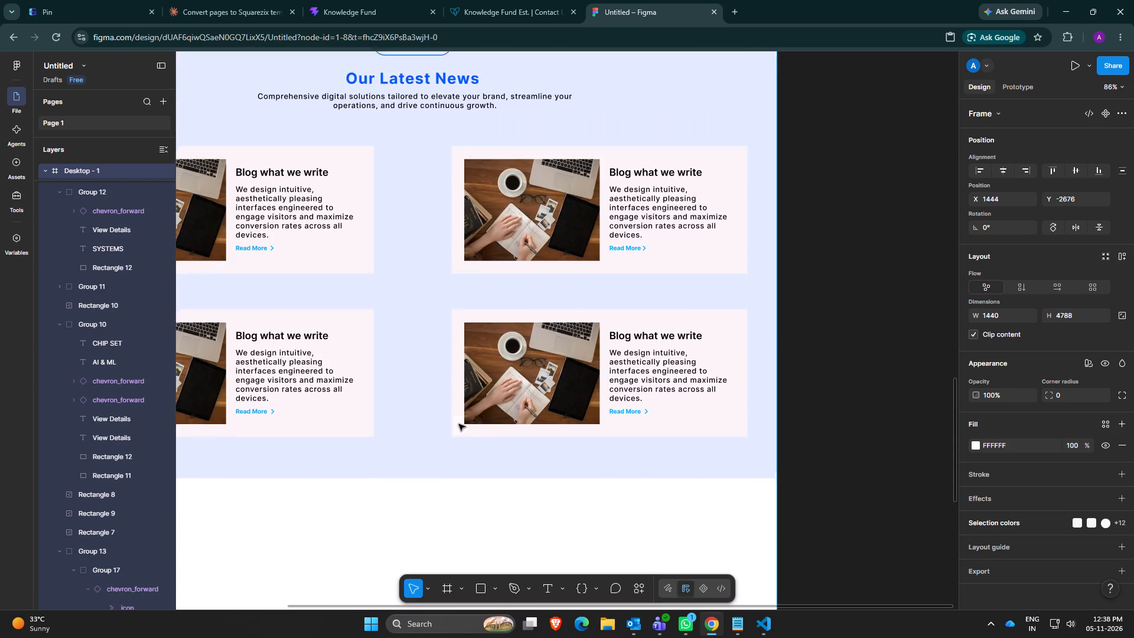
scroll(459, 424, up, 14)
click(429, 305)
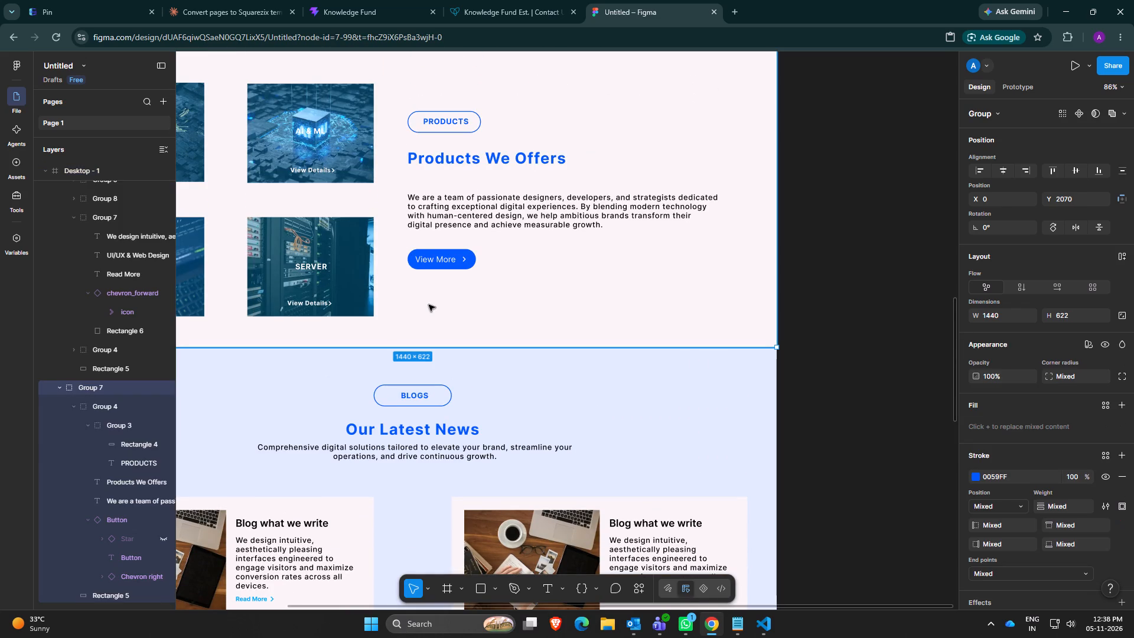
scroll(429, 305, down, 11)
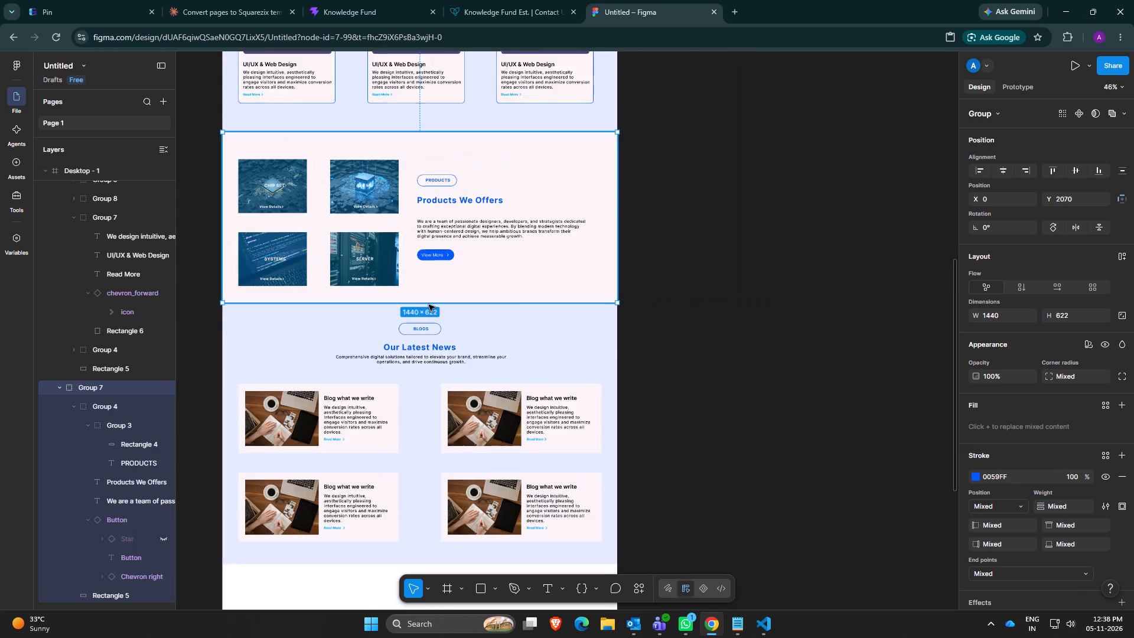
scroll(429, 305, down, 6)
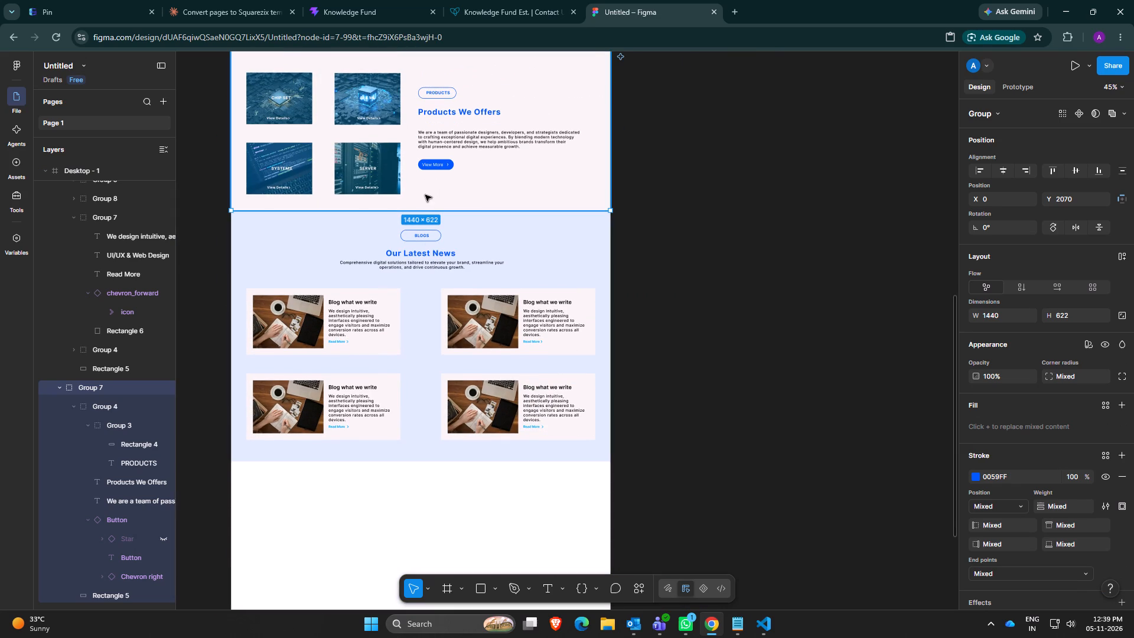
alt+drag(425, 195, 435, 607)
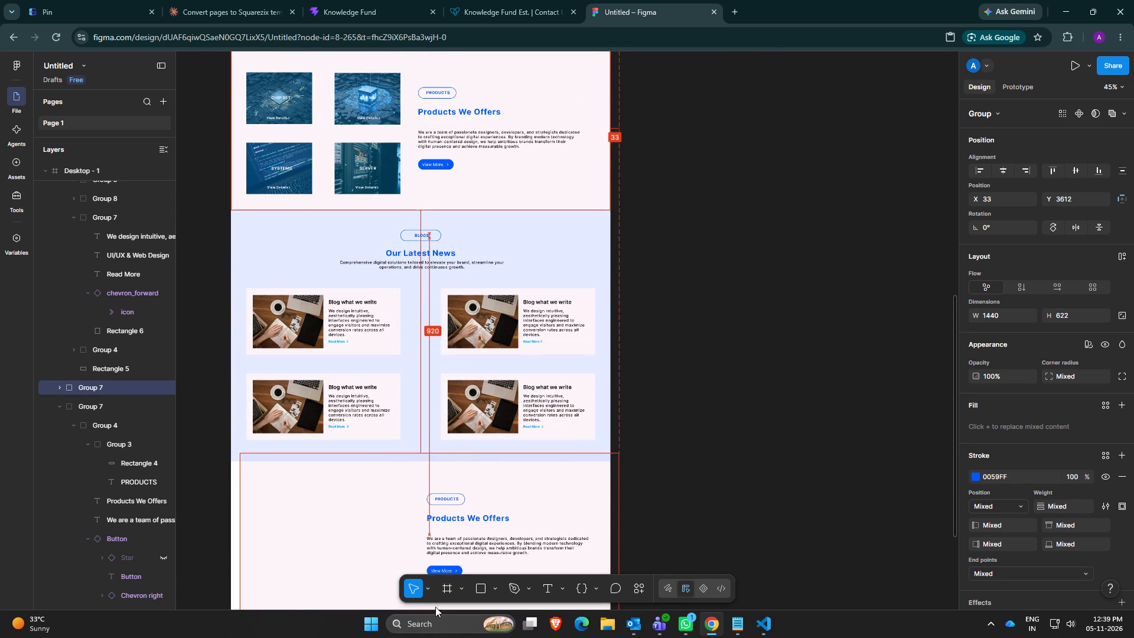
alt+drag(435, 607, 421, 409)
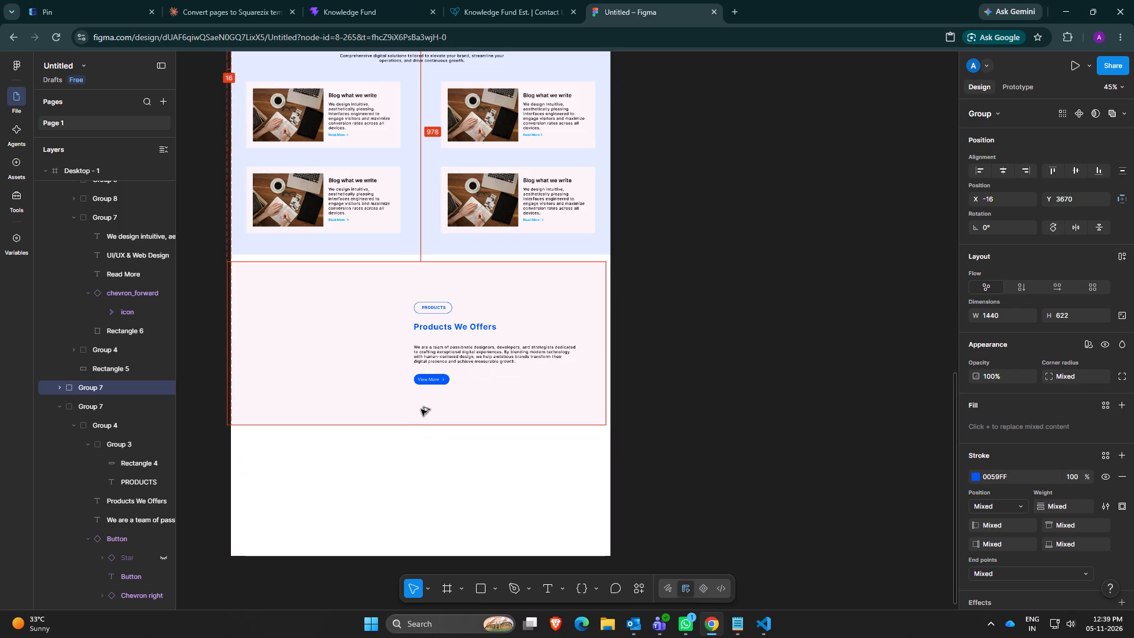
alt+drag(421, 409, 426, 406)
click(411, 497)
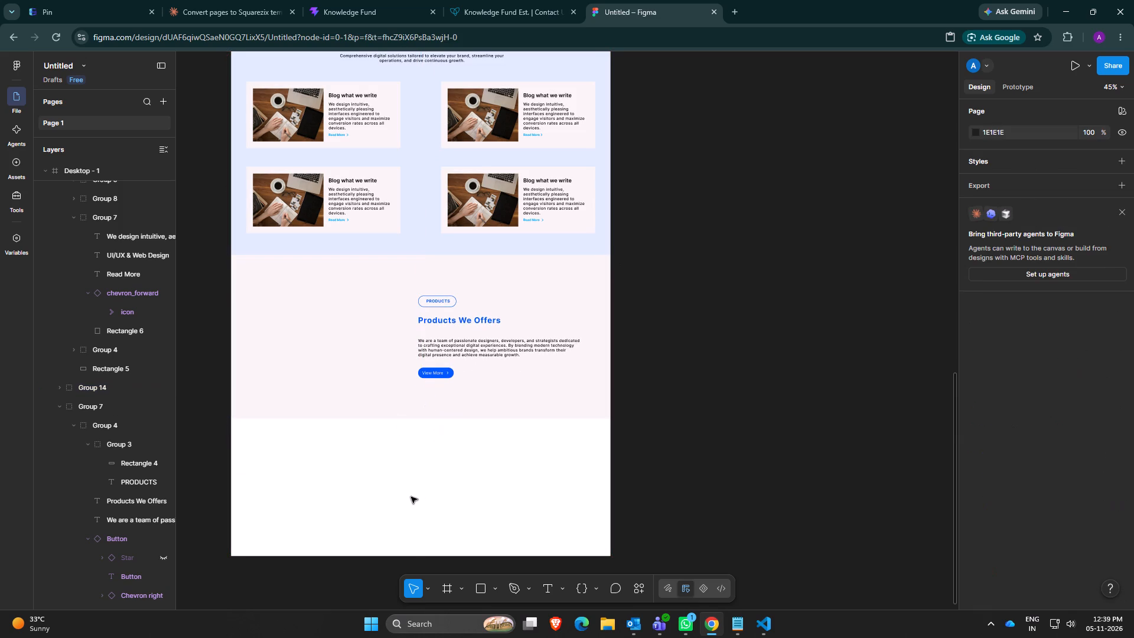
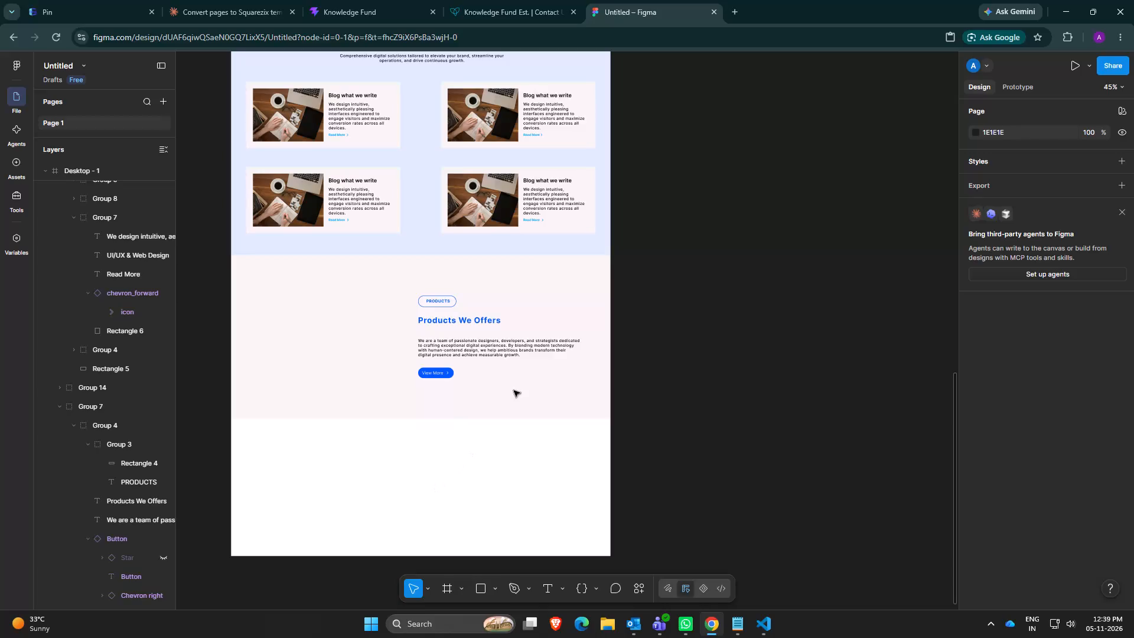
Delete Group 4, the Products We Offers text block with its button, from the duplicated section below the blogs.
ctrl+click(438, 304)
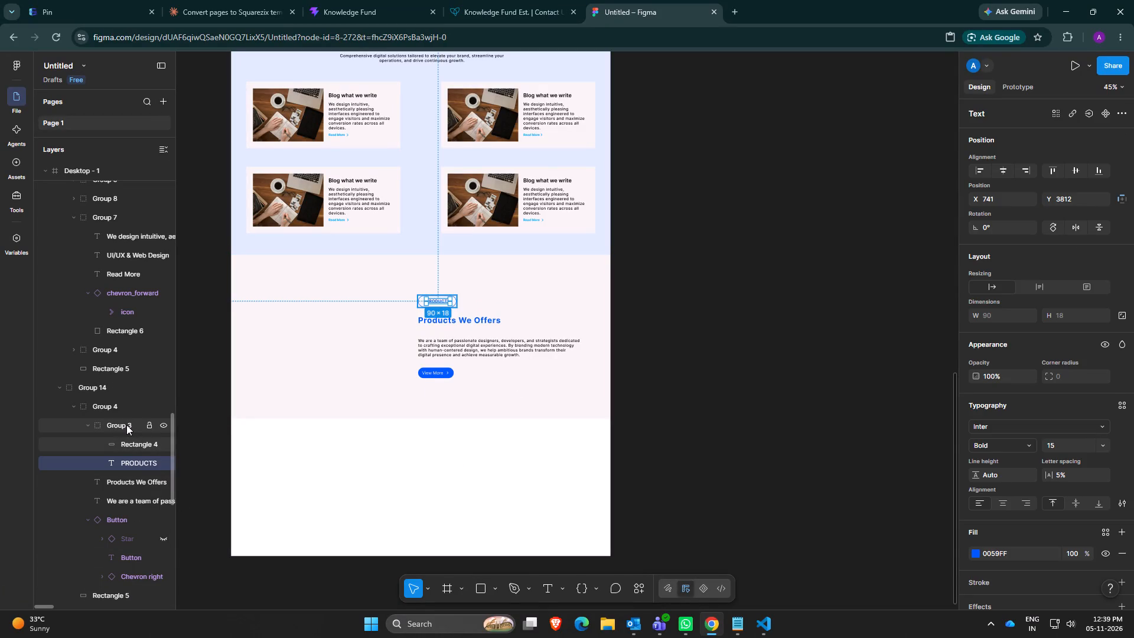
click(126, 425)
click(118, 403)
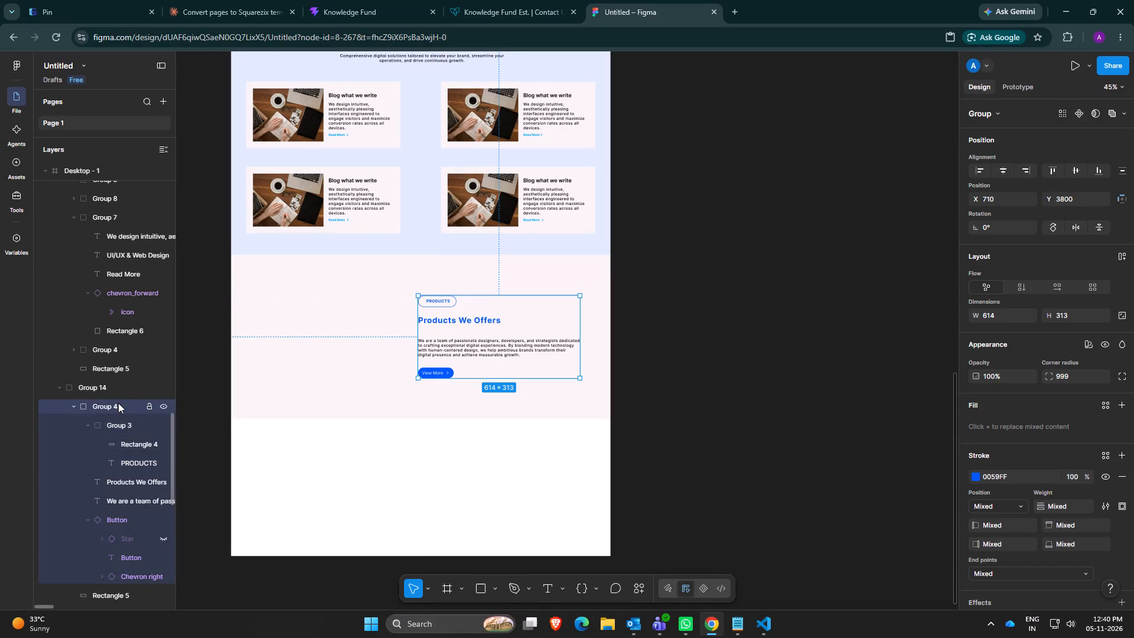
key(Delete)
Copy the blogs section's heading group, Group 4, into the emptied Group 14 section at X 398, Y 3719.
scroll(477, 359, up, 2)
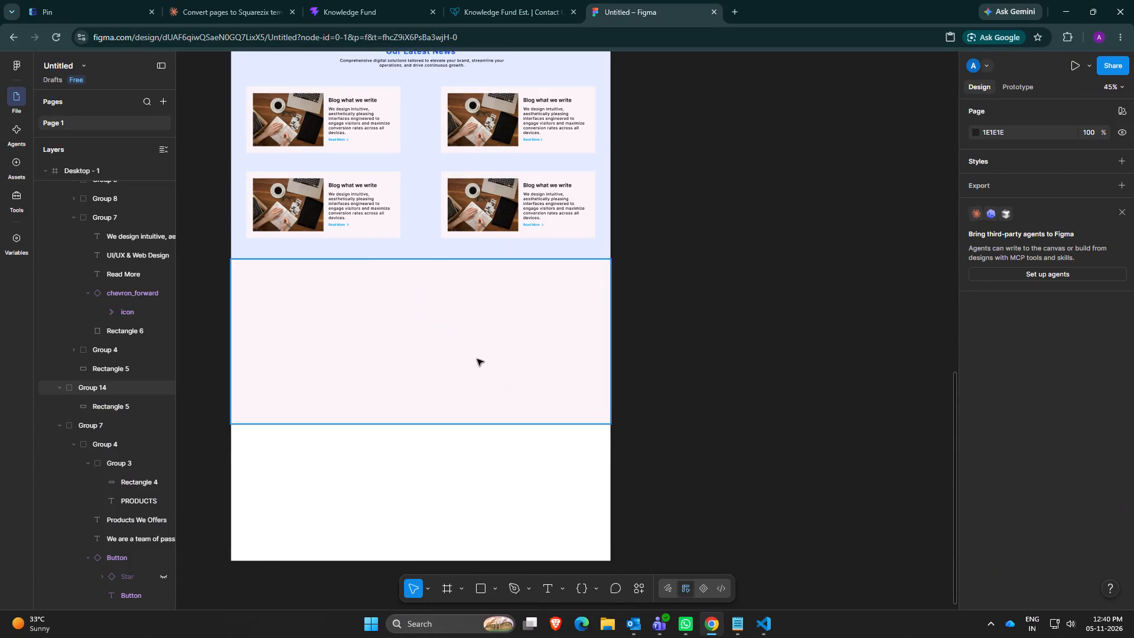
scroll(477, 359, up, 5)
ctrl+click(416, 194)
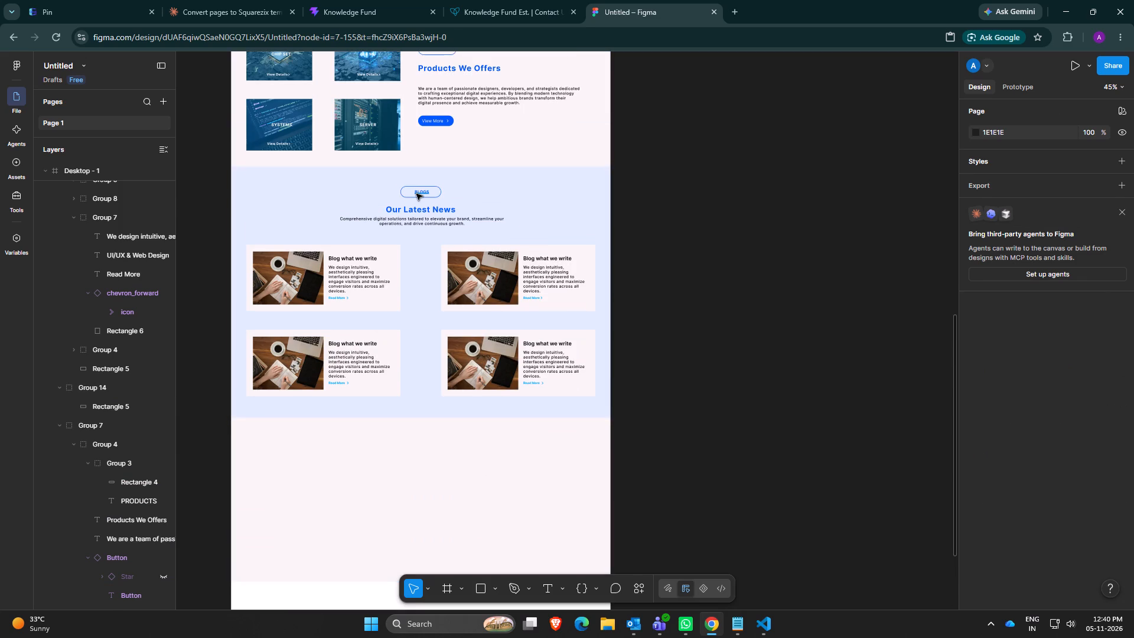
scroll(109, 366, up, 5)
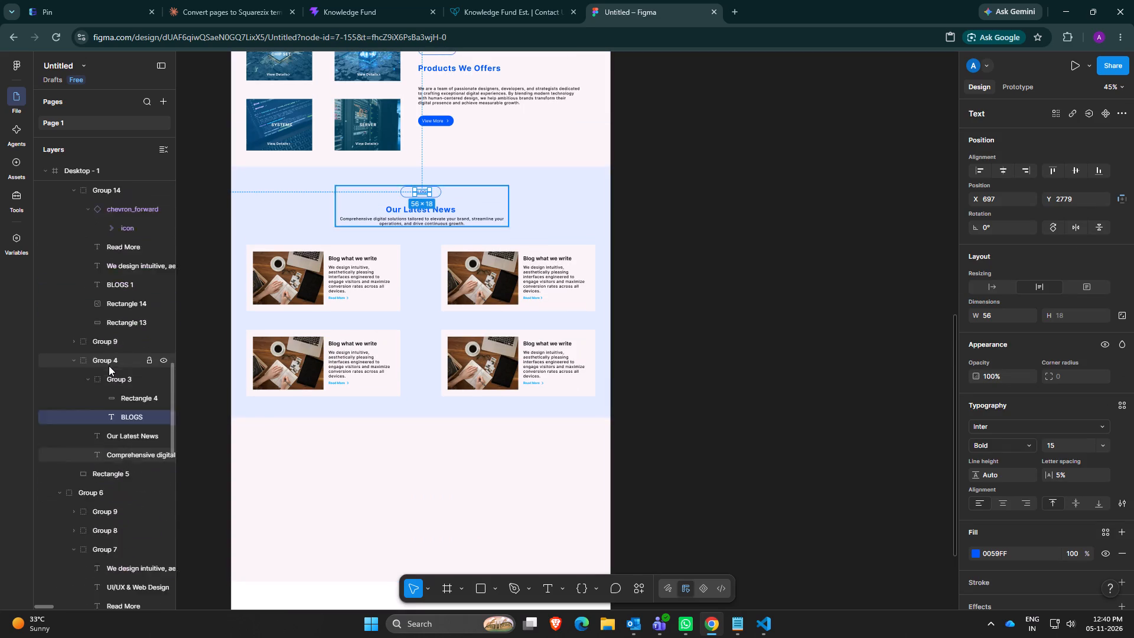
click(110, 429)
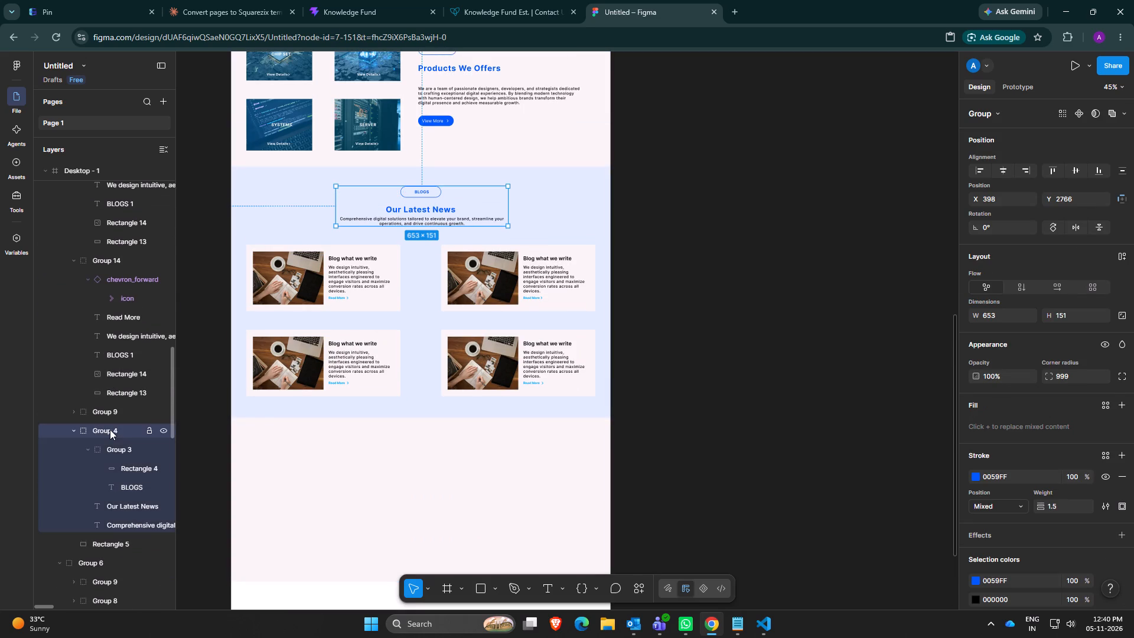
right_click(110, 429)
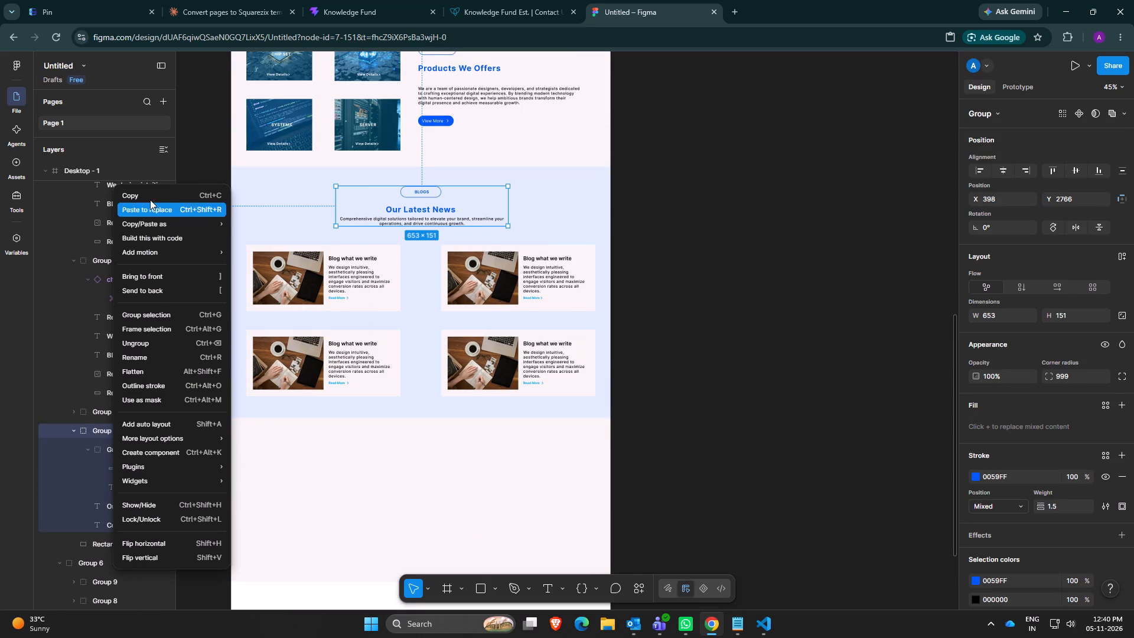
click(152, 194)
scroll(384, 441, down, 6)
click(384, 380)
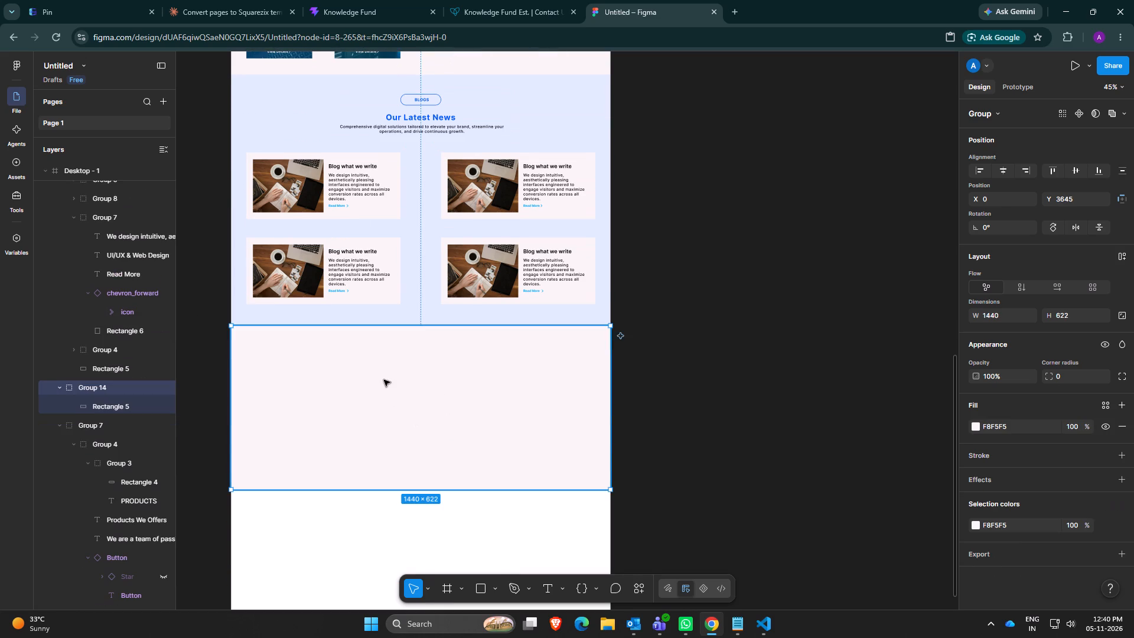
right_click(384, 380)
click(340, 389)
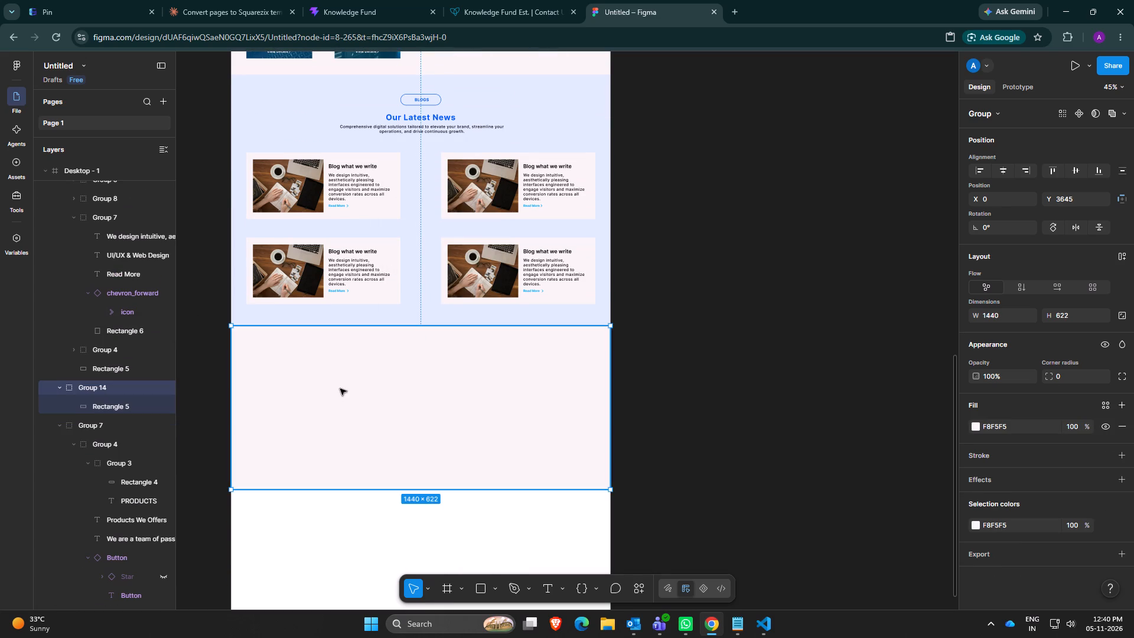
key(ctrl+v)
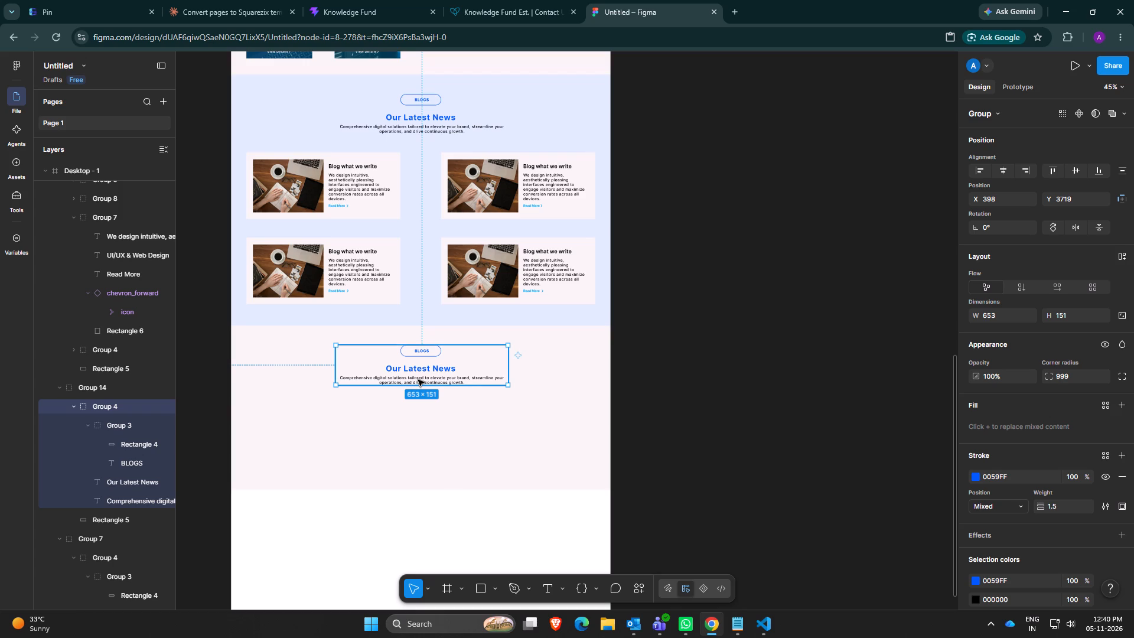
Replace the BLOGS label in the copied heading's pill with CONTACT US.
click(418, 380)
double_click(423, 352)
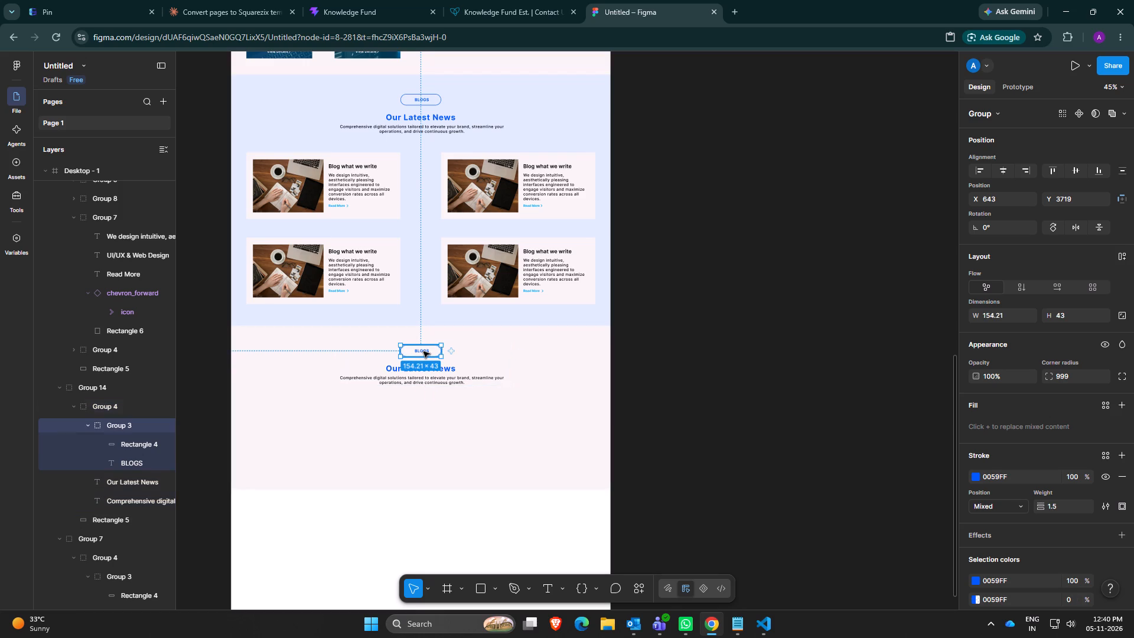
click(423, 351)
double_click(423, 351)
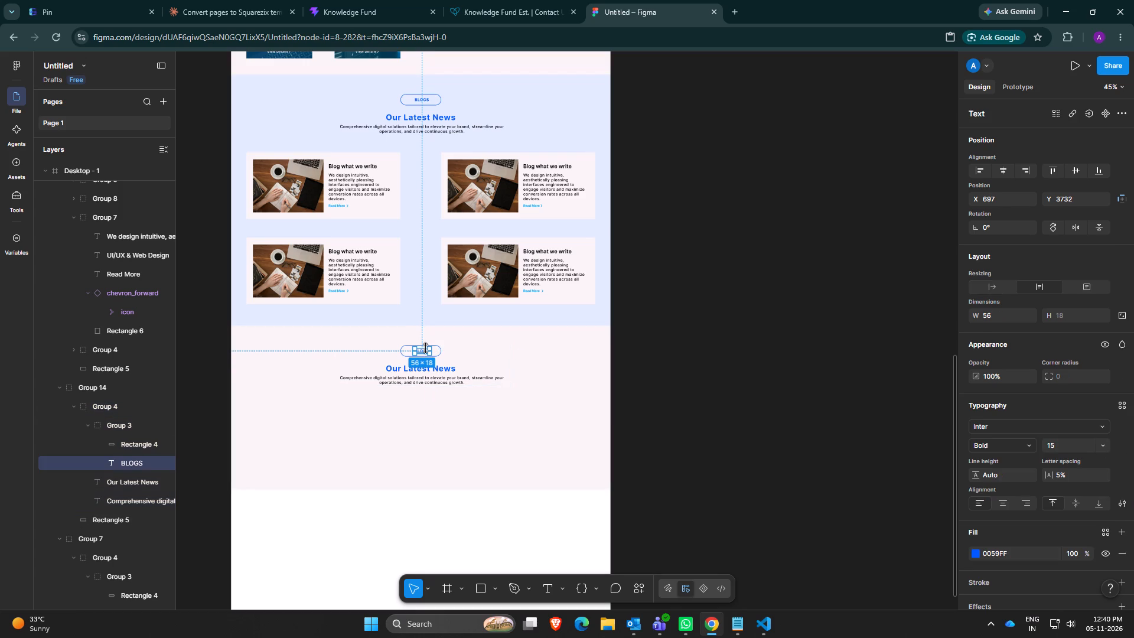
click(426, 348)
key(ctrl+a)
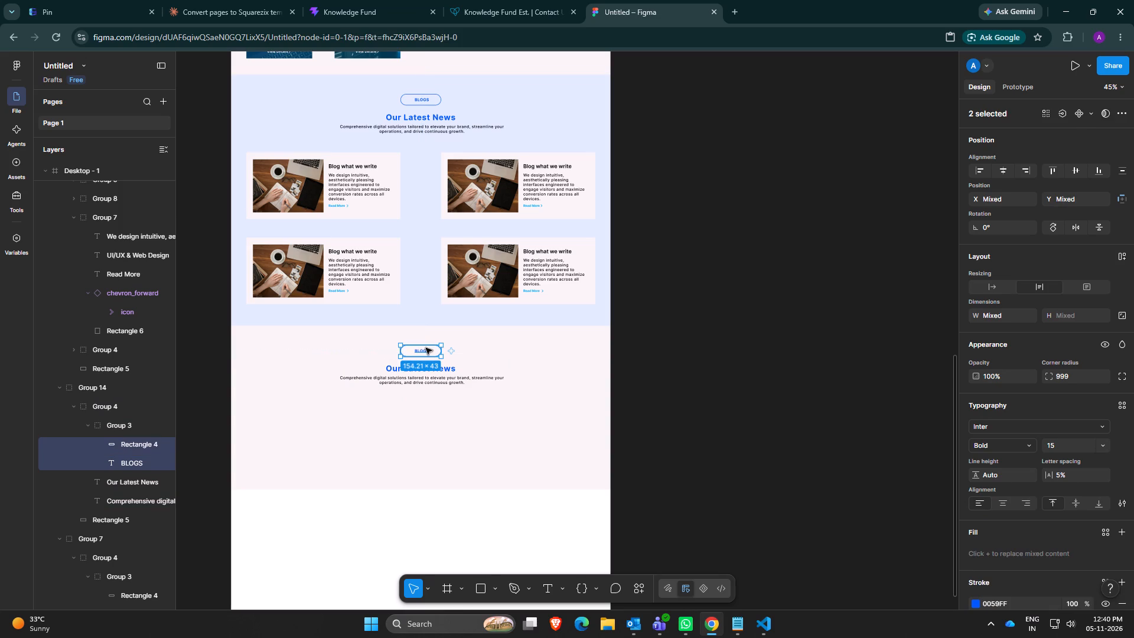
double_click(423, 349)
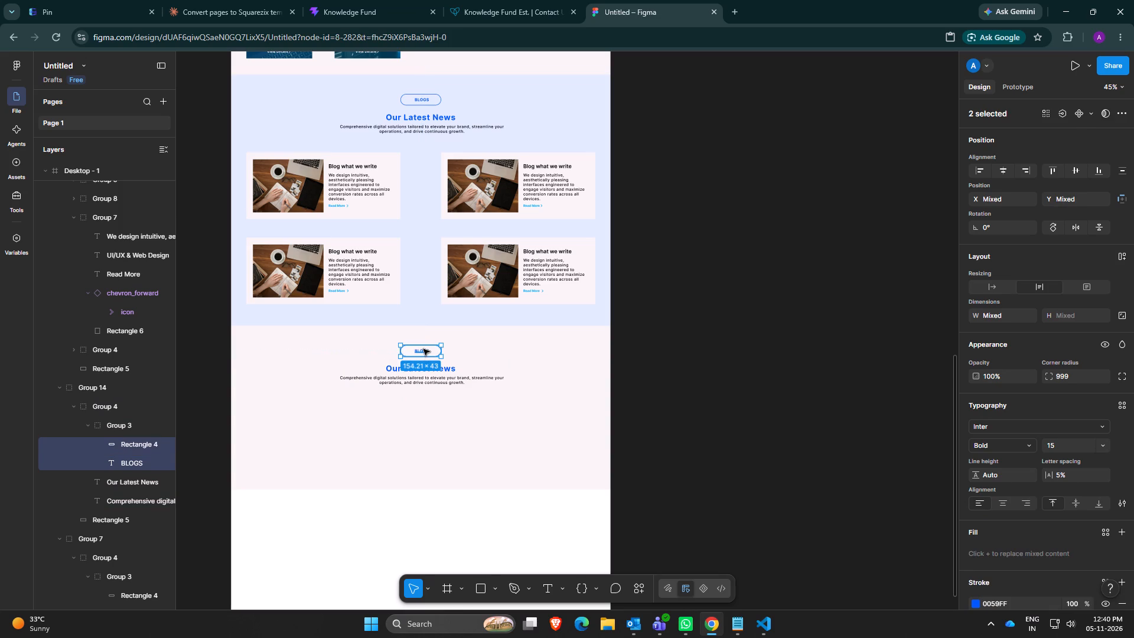
key(BackSpace)
text(CONTACT US)
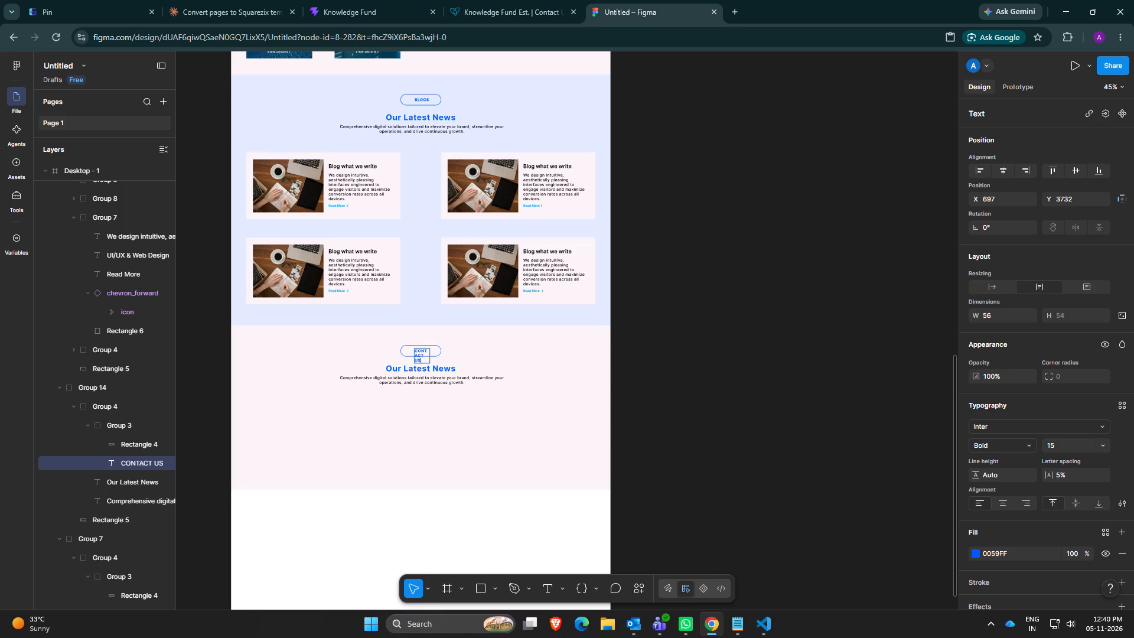
click(425, 378)
Widen the CONTACT US text box to 121 to fit one line and center it inside its pill at X 664.
click(428, 349)
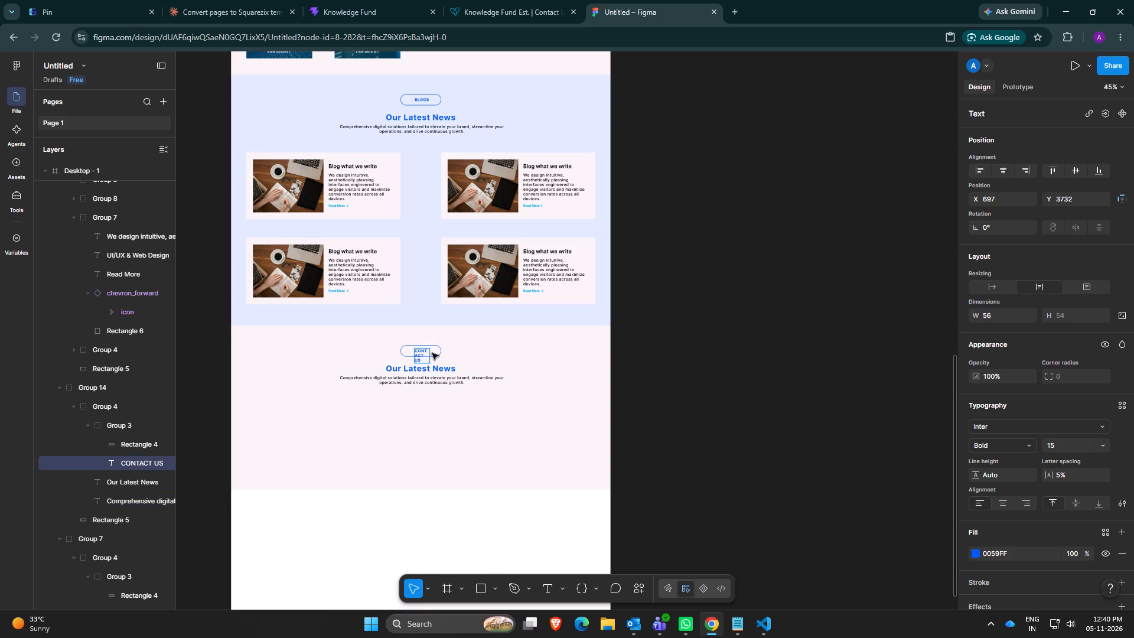
click(427, 356)
click(434, 357)
drag(431, 356, 432, 356)
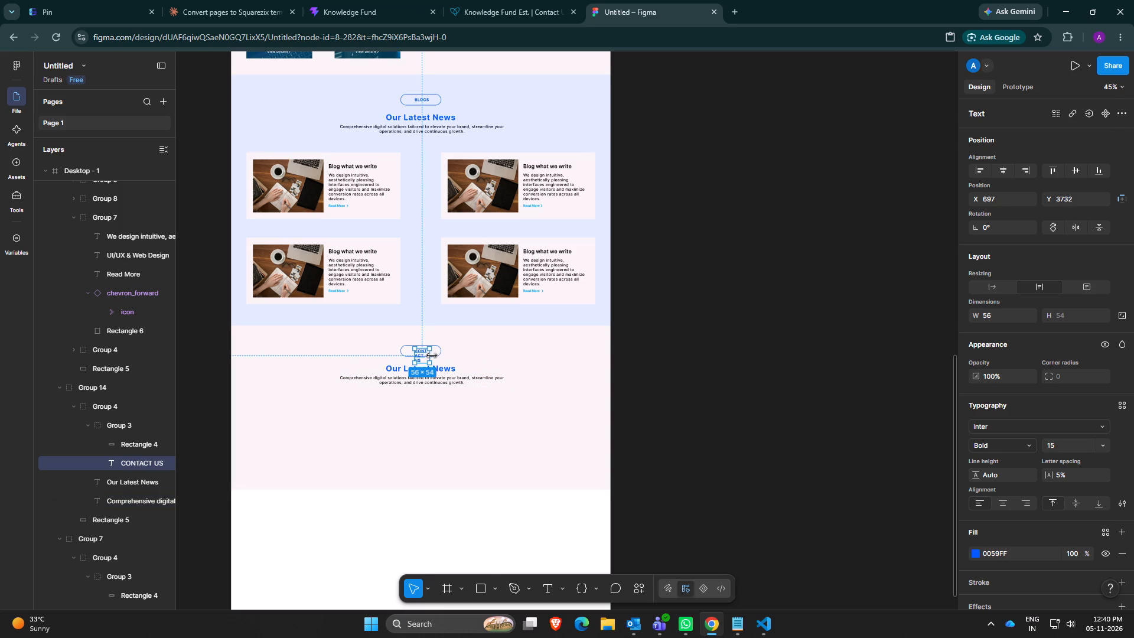
drag(432, 356, 443, 355)
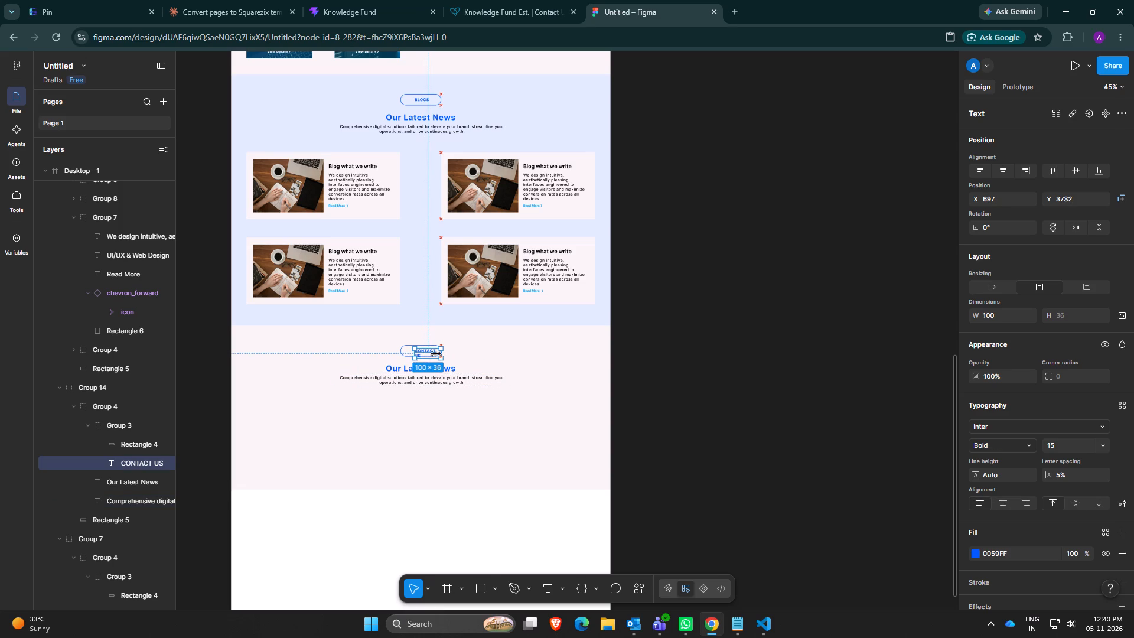
click(414, 353)
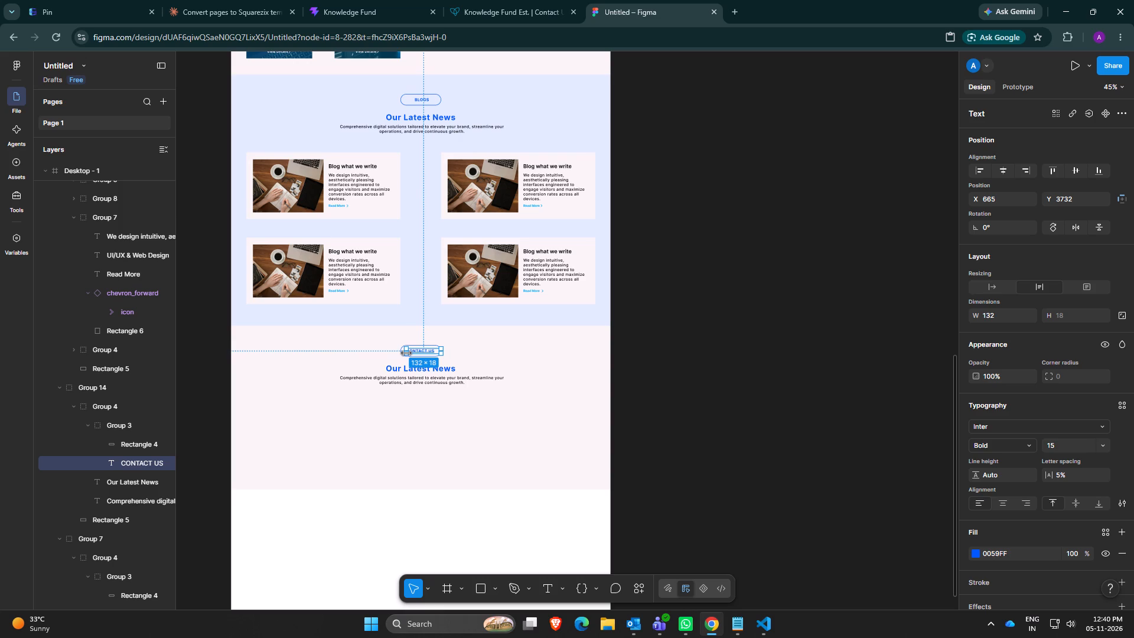
drag(430, 351, 423, 351)
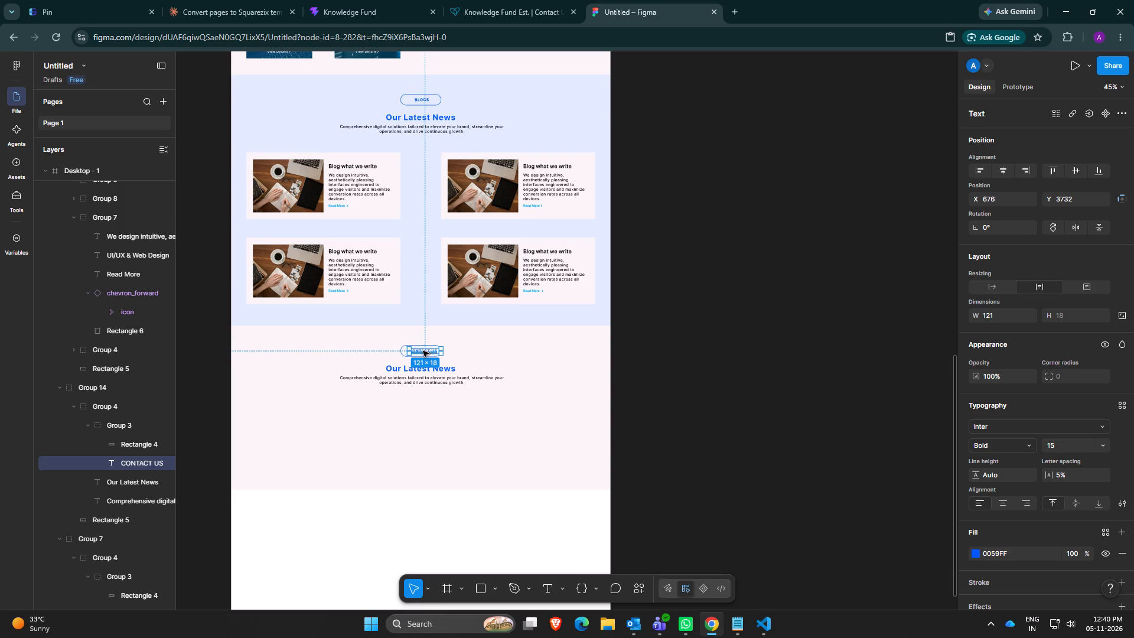
drag(423, 351, 424, 351)
click(447, 366)
scroll(447, 366, down, 1)
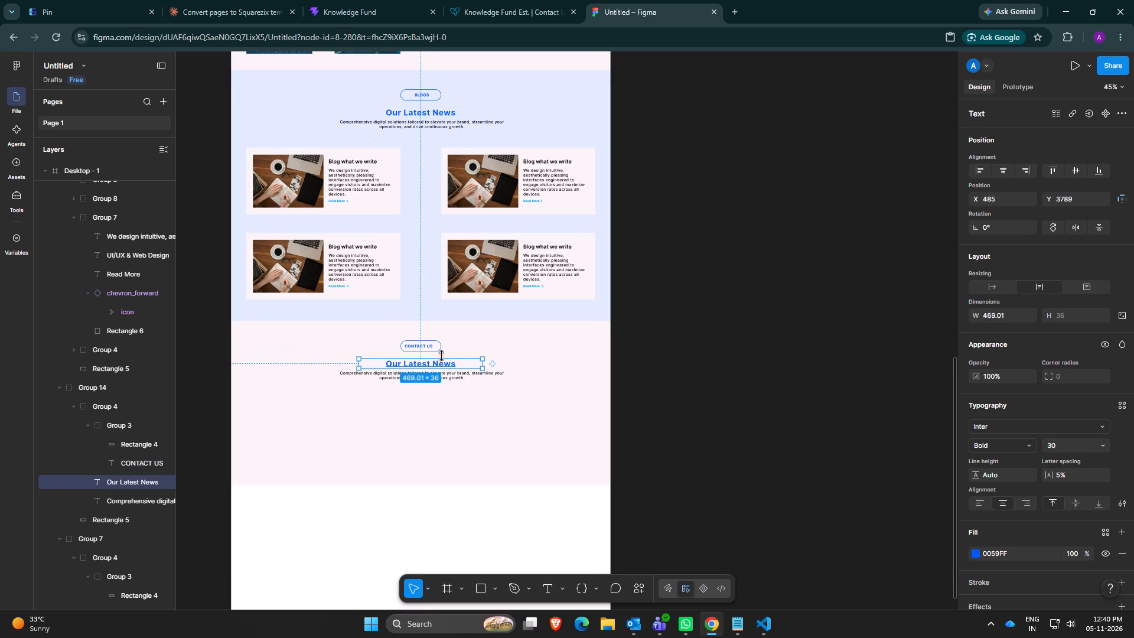
click(419, 346)
click(419, 346)
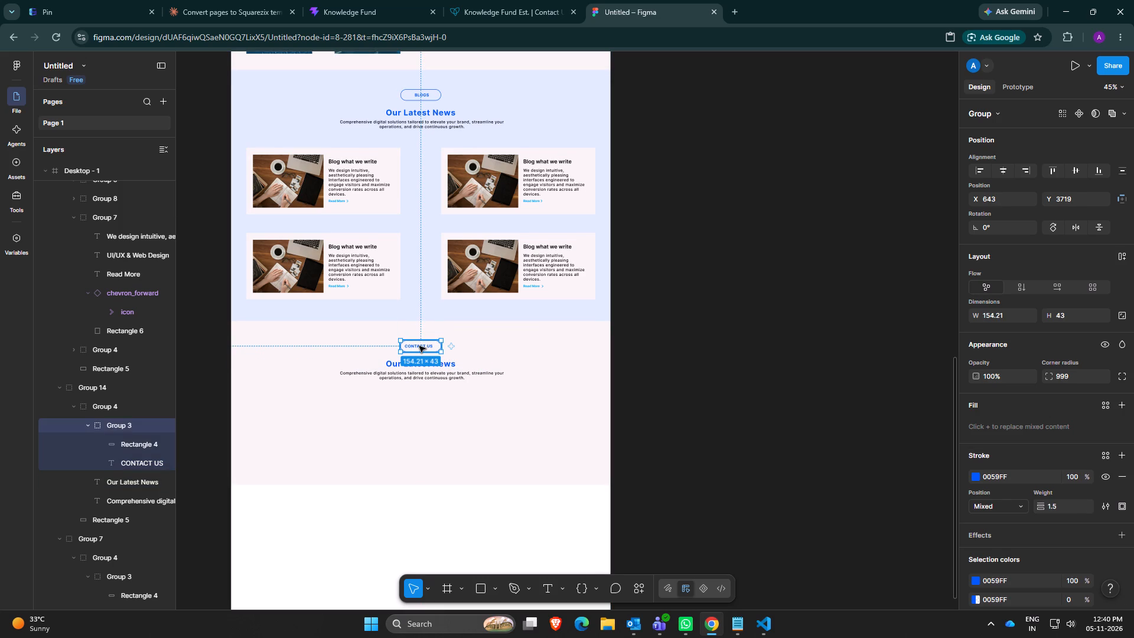
click(418, 344)
ctrl+click(418, 344)
click(418, 344)
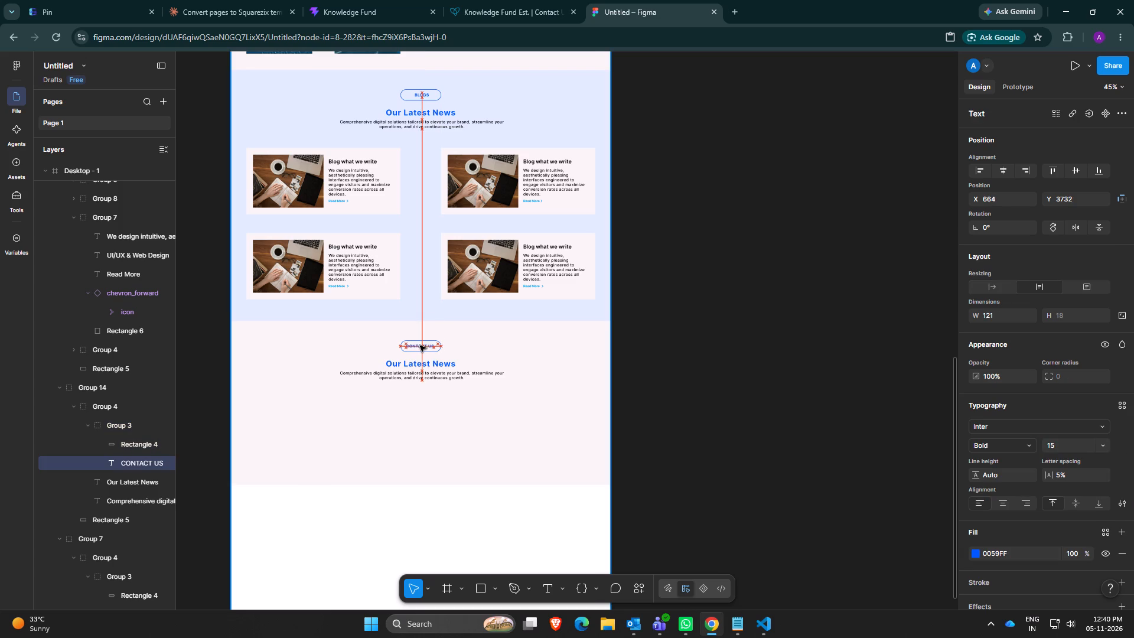
Change the copied Our Latest News heading under the CONTACT US pill to "Let's Get Connect".
click(421, 381)
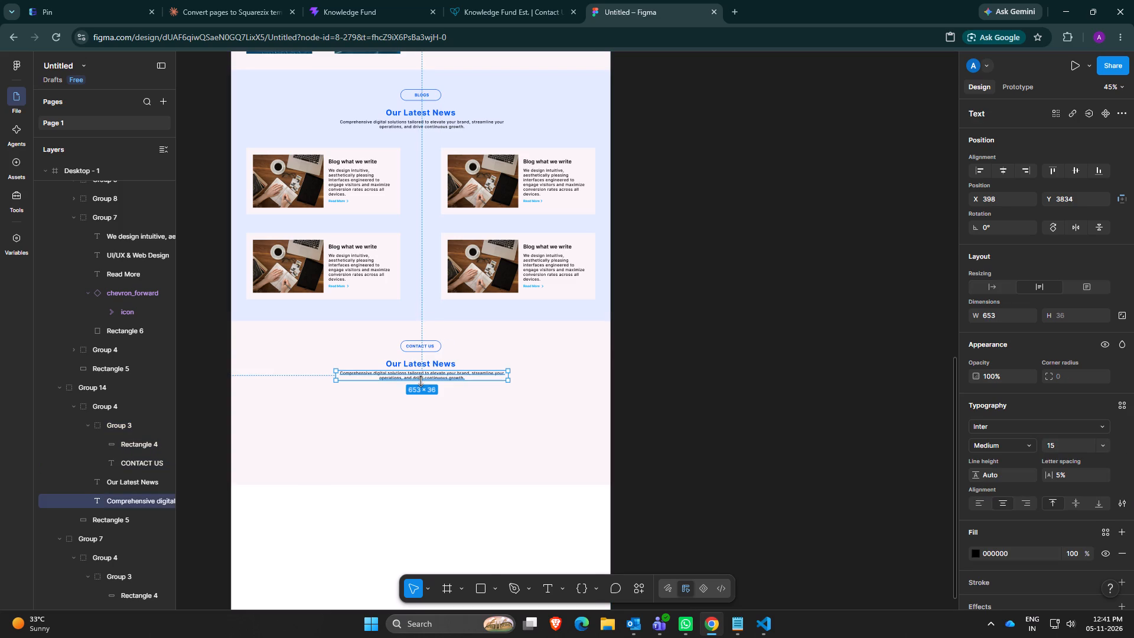
click(431, 367)
click(435, 360)
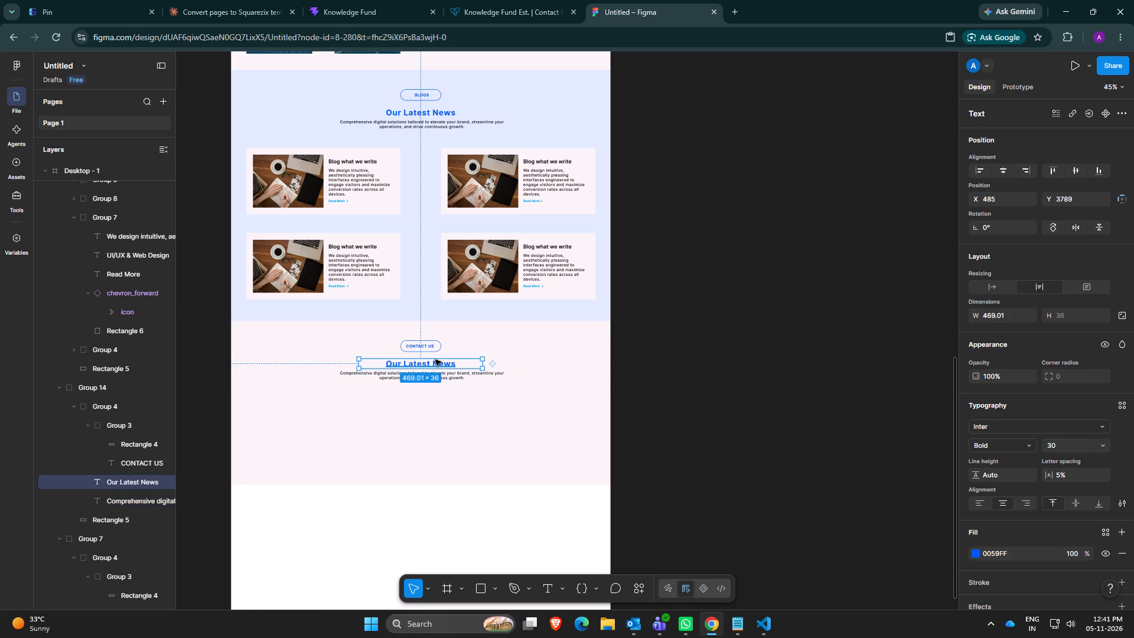
double_click(425, 364)
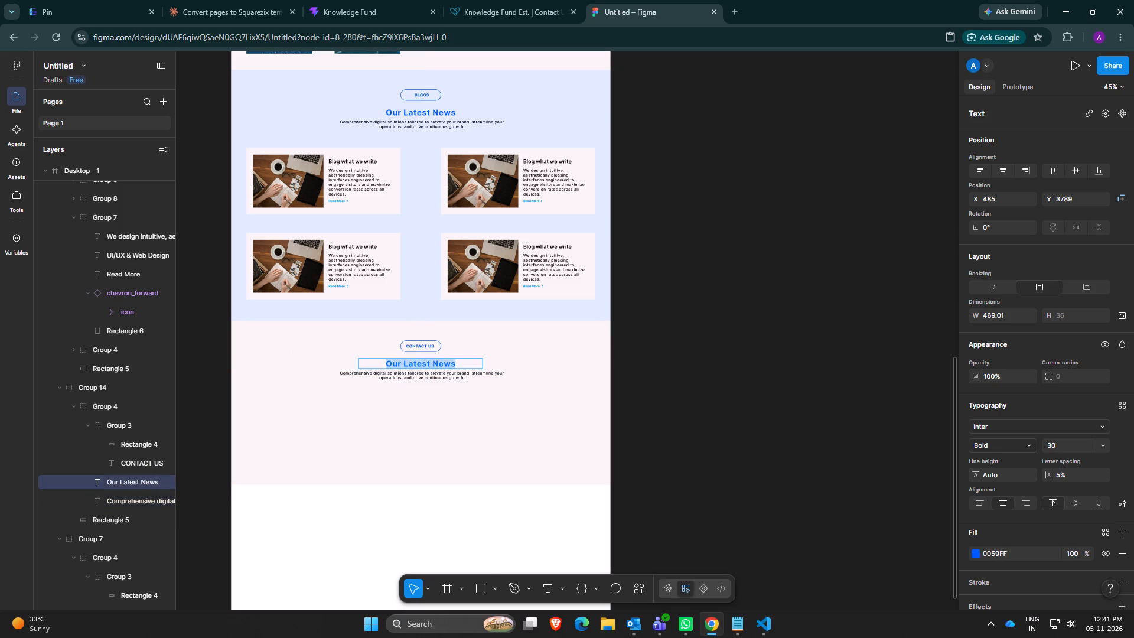
key(BackSpace)
text(Lets)
key(BackSpace)
text('s Co)
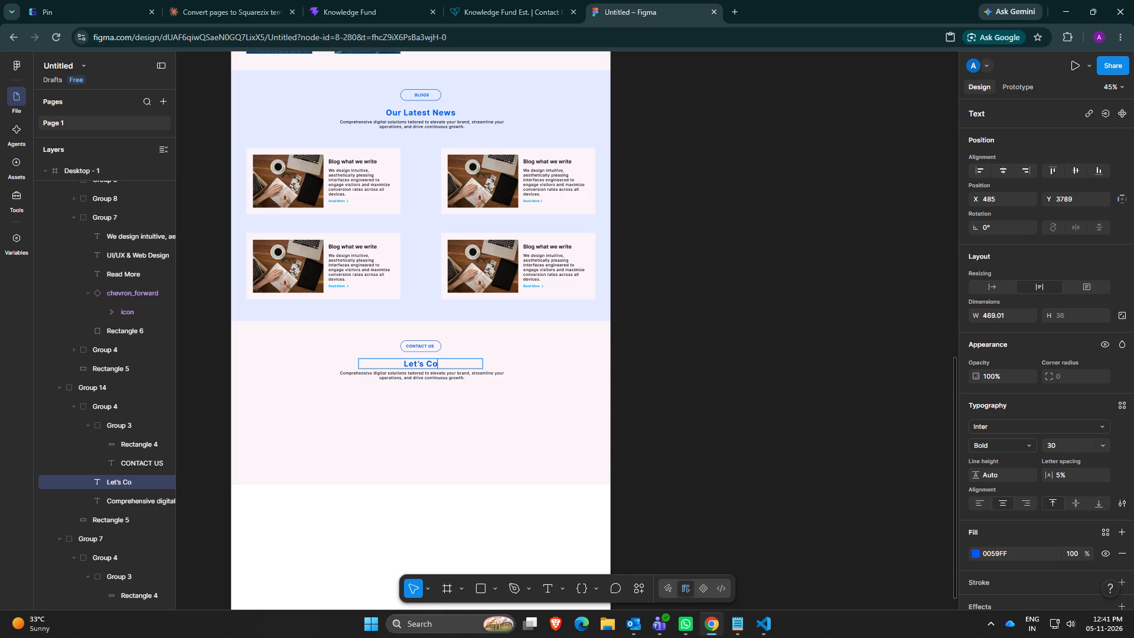
text(nnect)
key(space)
key(BackSpace)
key(BackSpace)
key(BackSpace)
key(BackSpace)
key(BackSpace)
key(BackSpace)
key(BackSpace)
key(BackSpace)
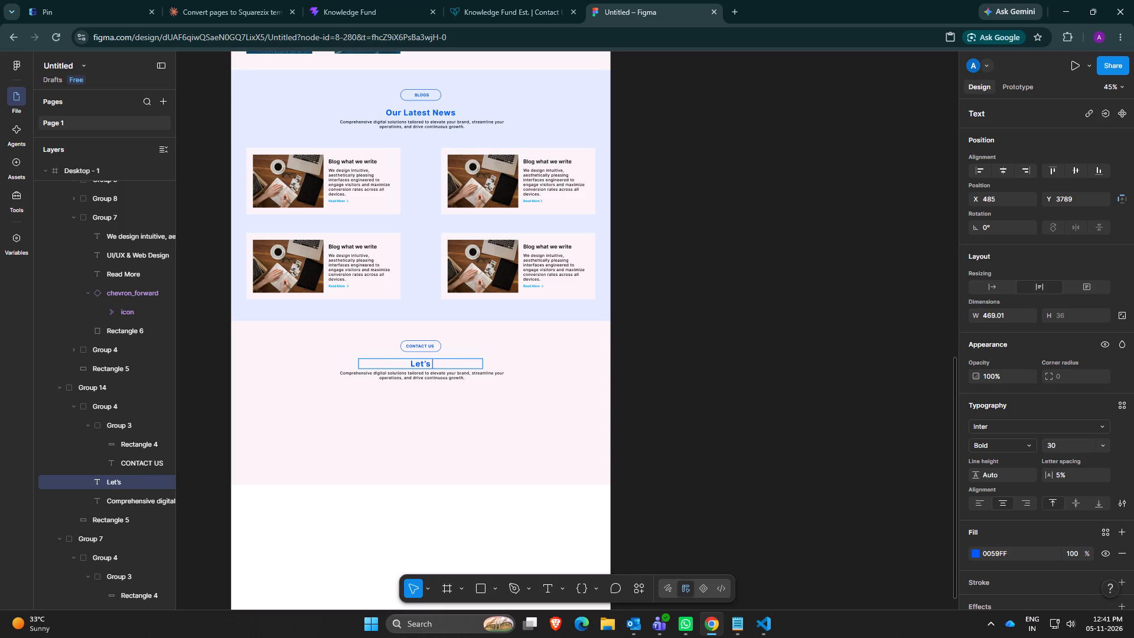
text(Get)
key(space)
text(Co)
text(nn)
text(ect)
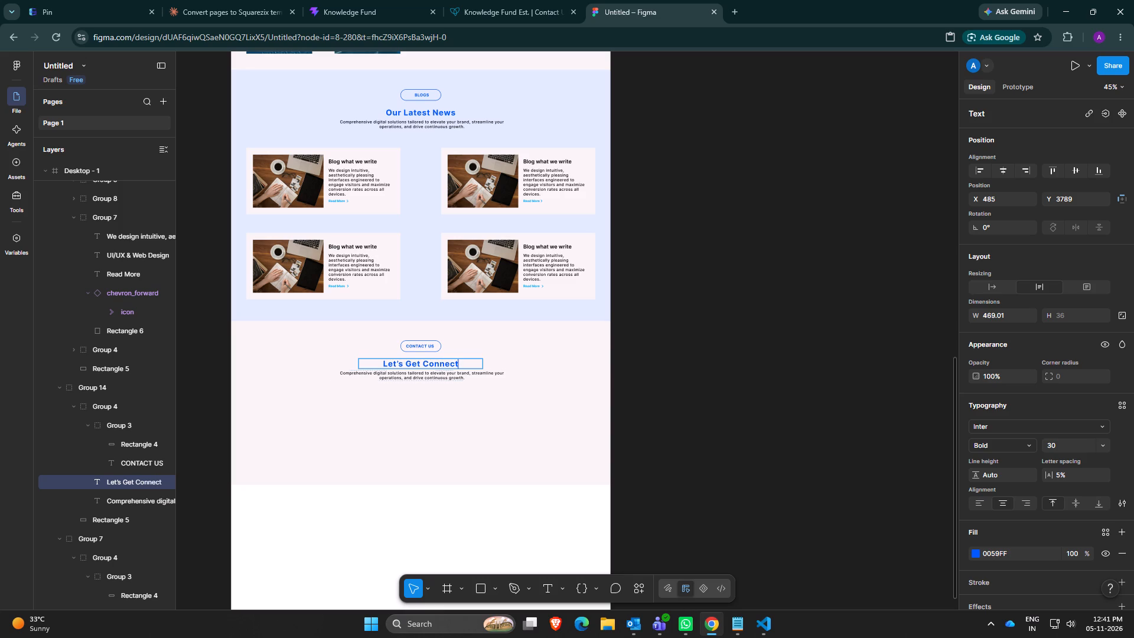
click(411, 405)
click(411, 405)
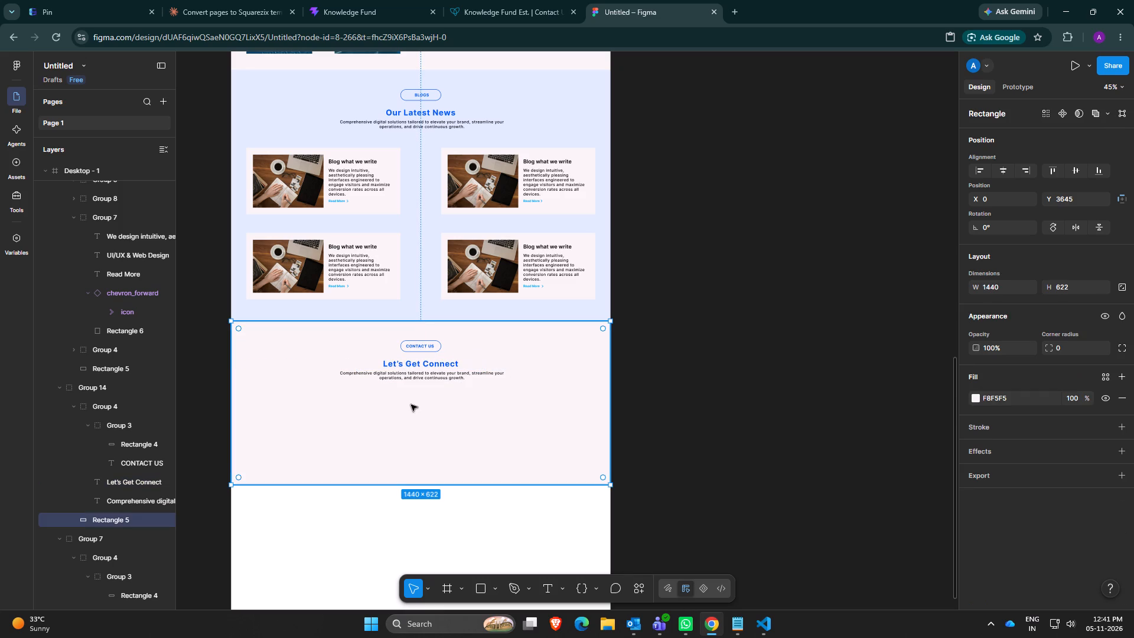
Place a 100 × 100 rectangle below the Let's Get Connect heading at X 58, Y 3922, aligned with the blog cards' outer edge.
scroll(411, 405, down, 2)
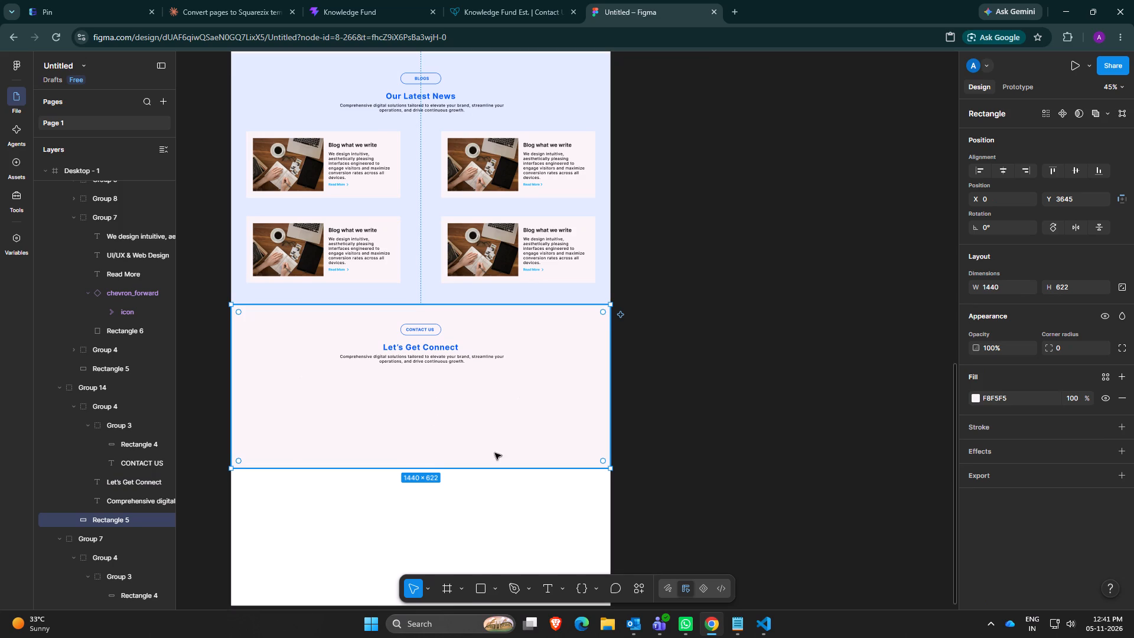
click(483, 588)
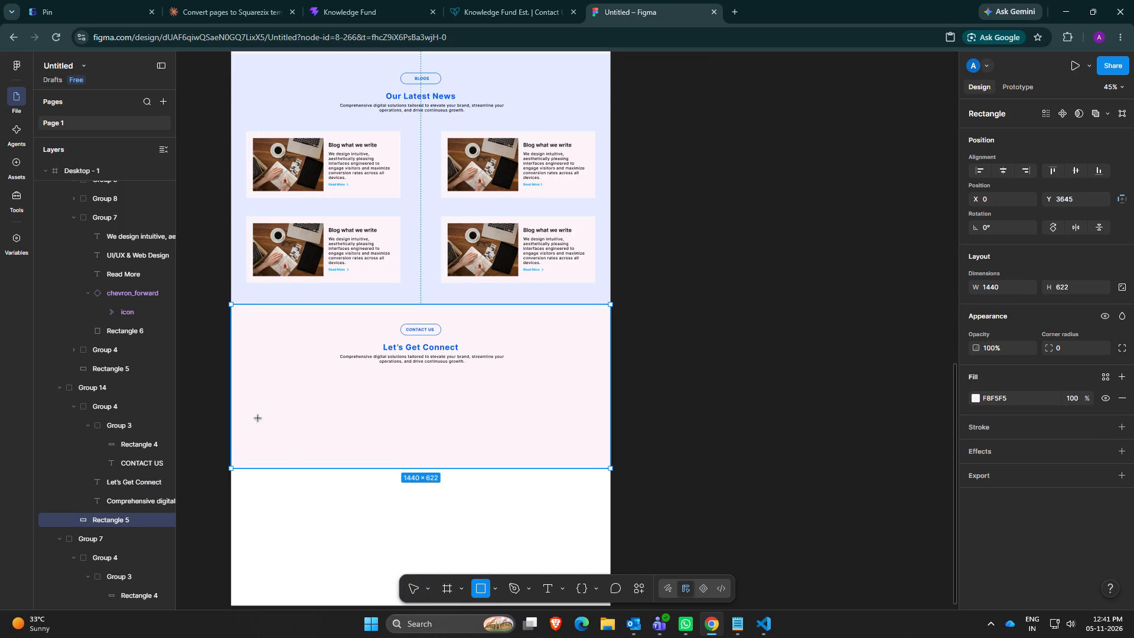
click(257, 379)
drag(257, 379, 277, 382)
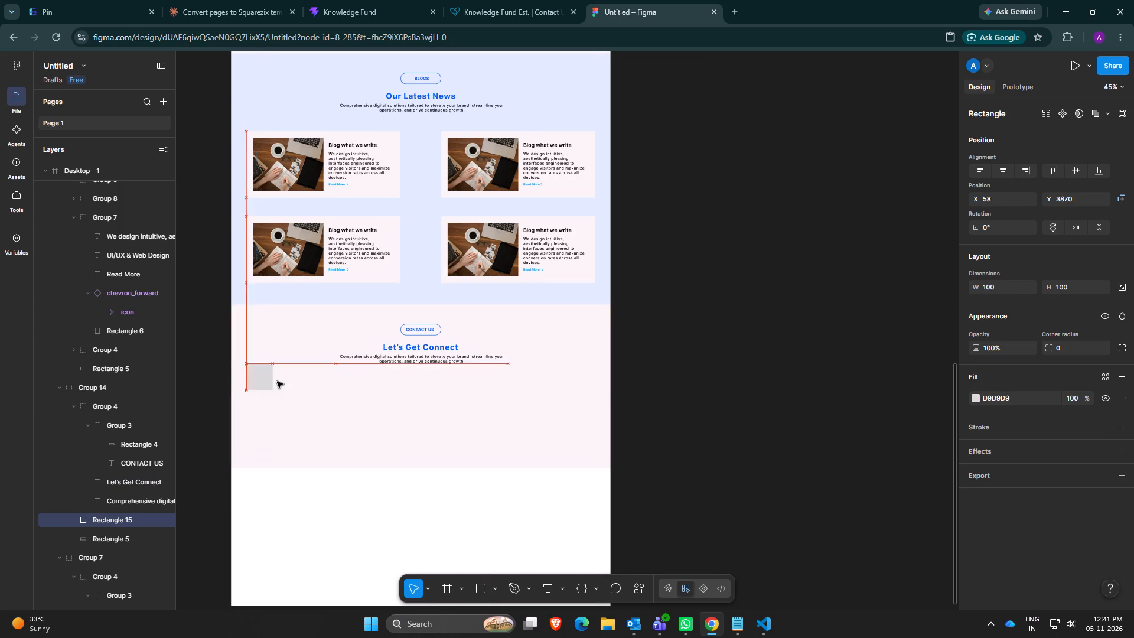
drag(277, 382, 260, 395)
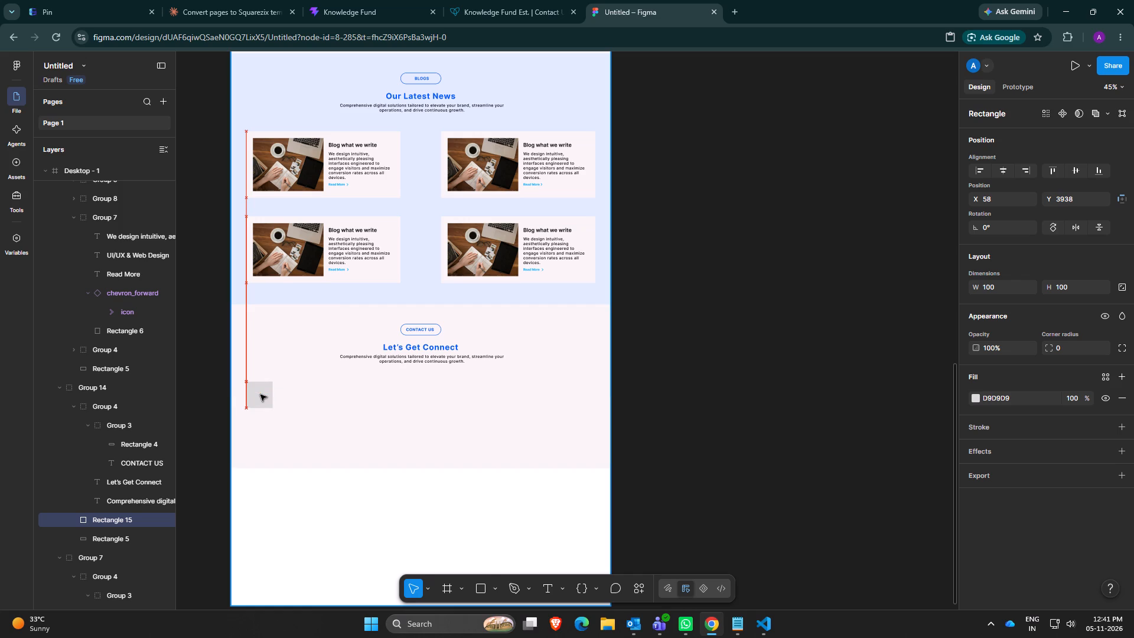
drag(260, 395, 261, 393)
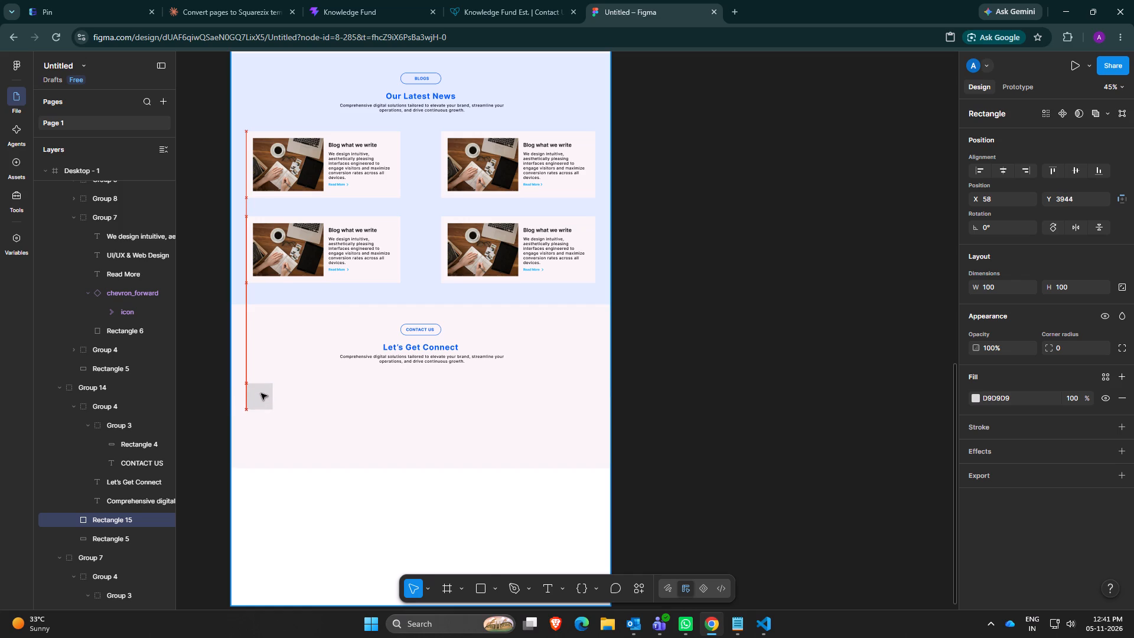
drag(261, 393, 260, 390)
click(262, 389)
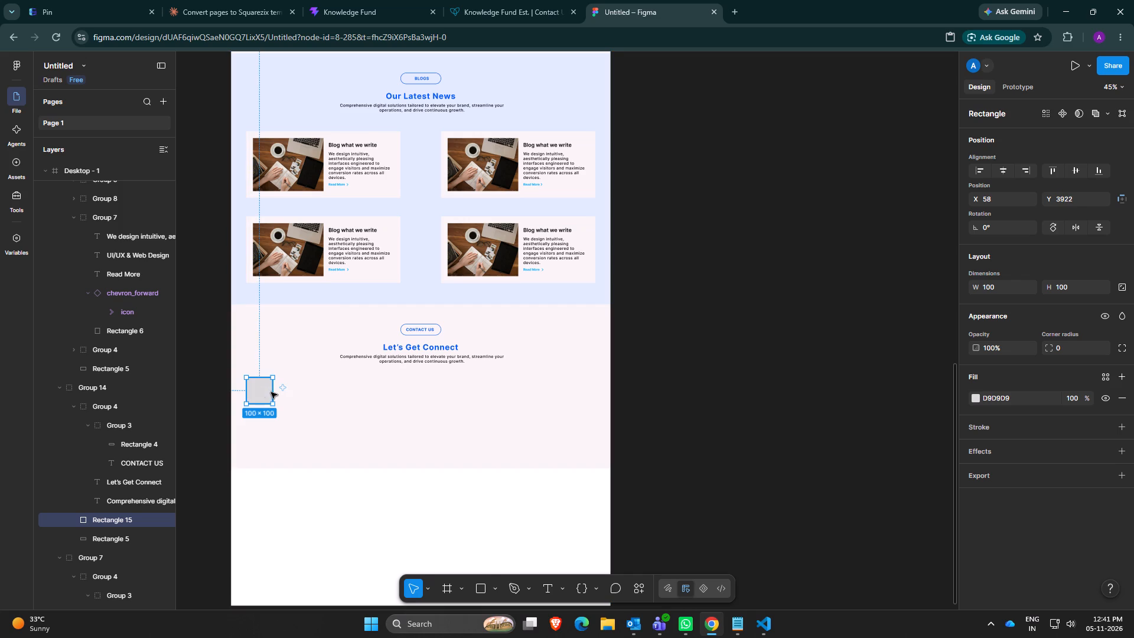
Widen the new grey rectangle to 675 and stretch it taller within the Contact Us section.
drag(271, 390, 418, 401)
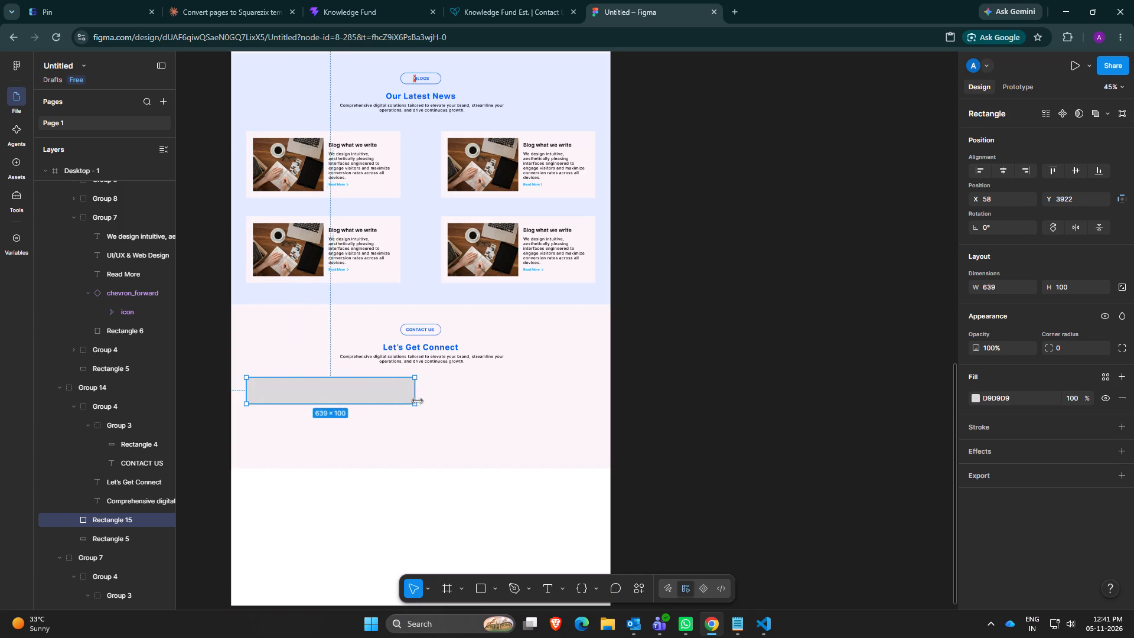
drag(418, 401, 426, 398)
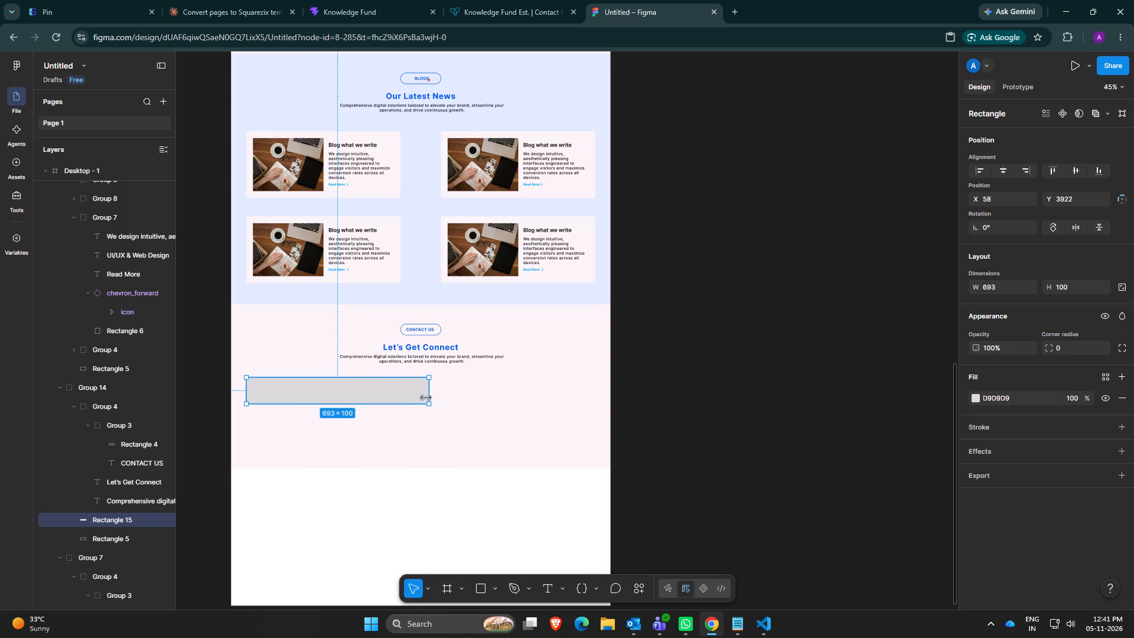
drag(426, 398, 431, 393)
drag(431, 393, 397, 386)
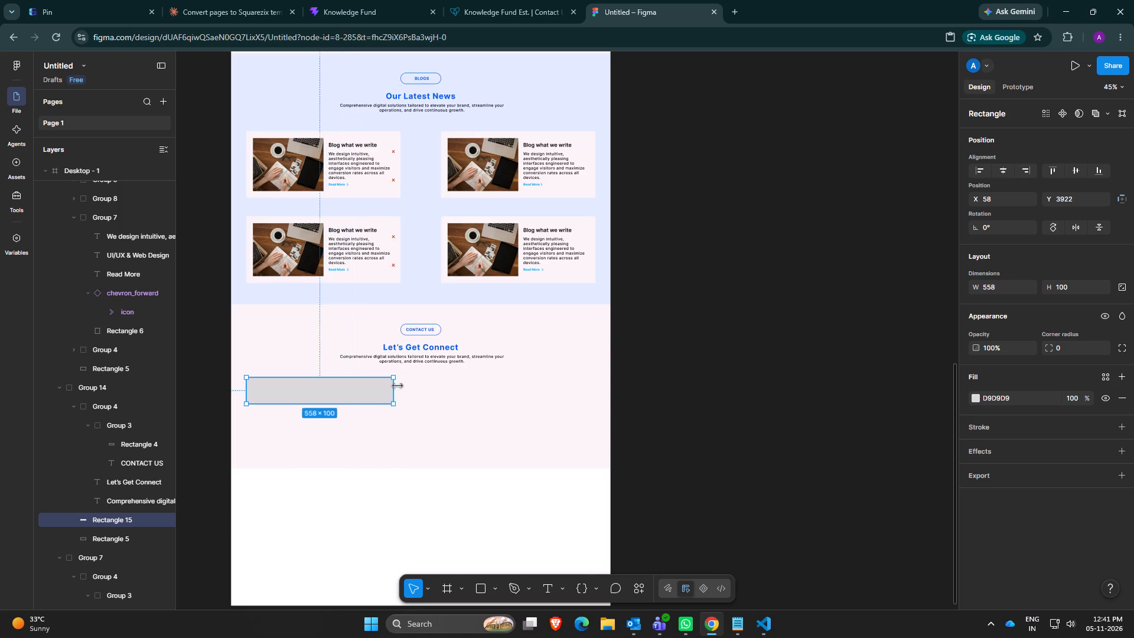
drag(397, 386, 425, 382)
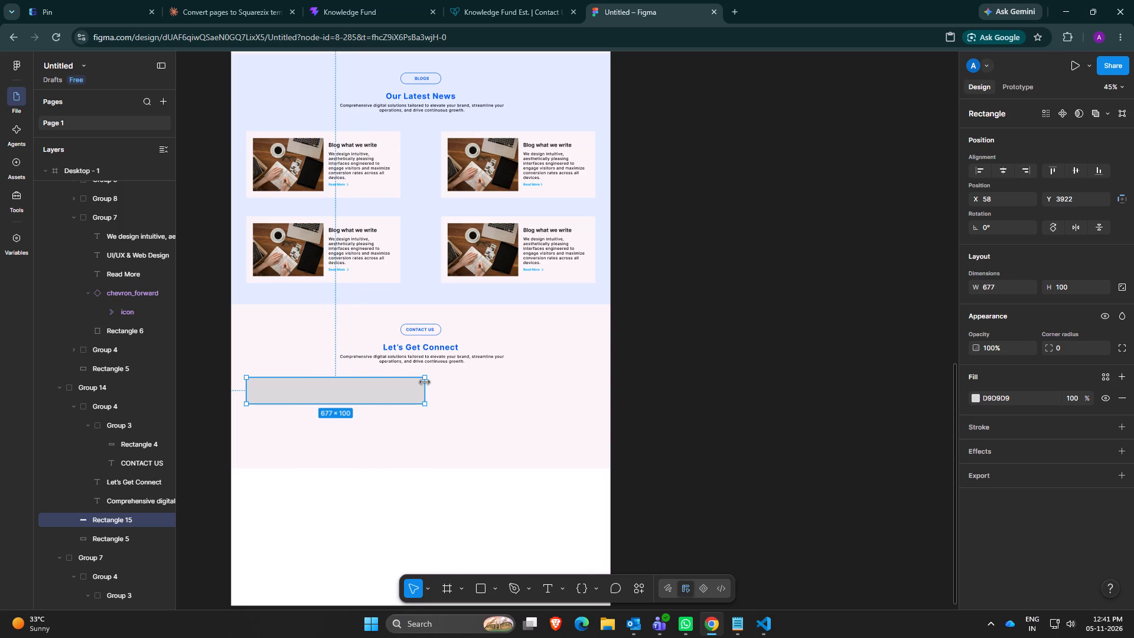
drag(425, 382, 424, 382)
drag(337, 406, 340, 436)
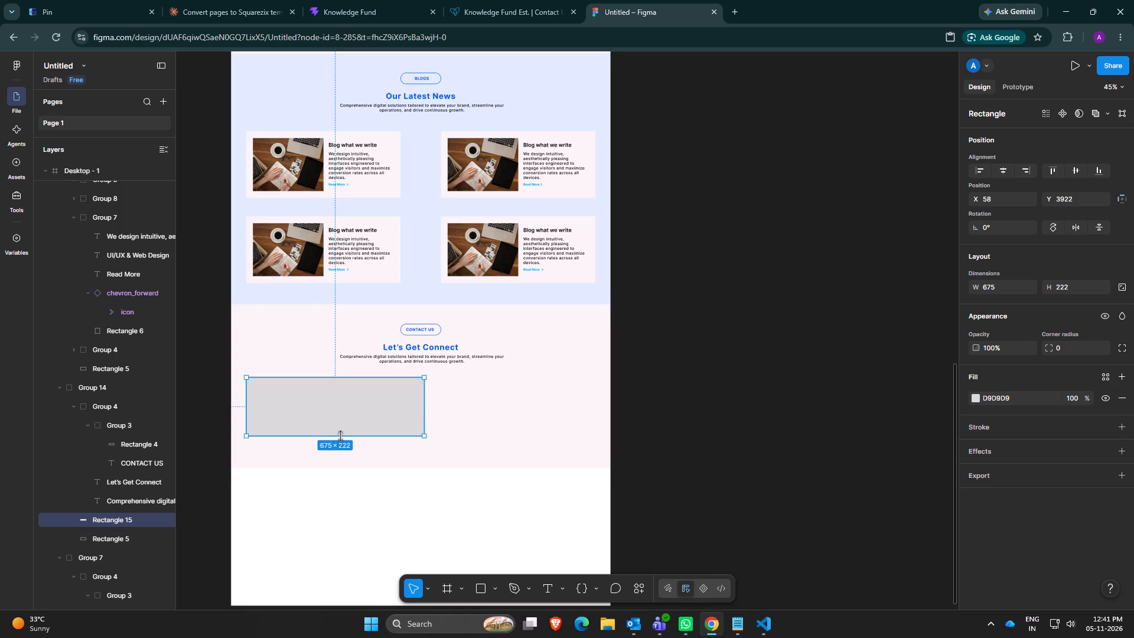
drag(340, 436, 341, 448)
Extend the Contact Us section's background rectangle downward to a height of 970.
click(402, 463)
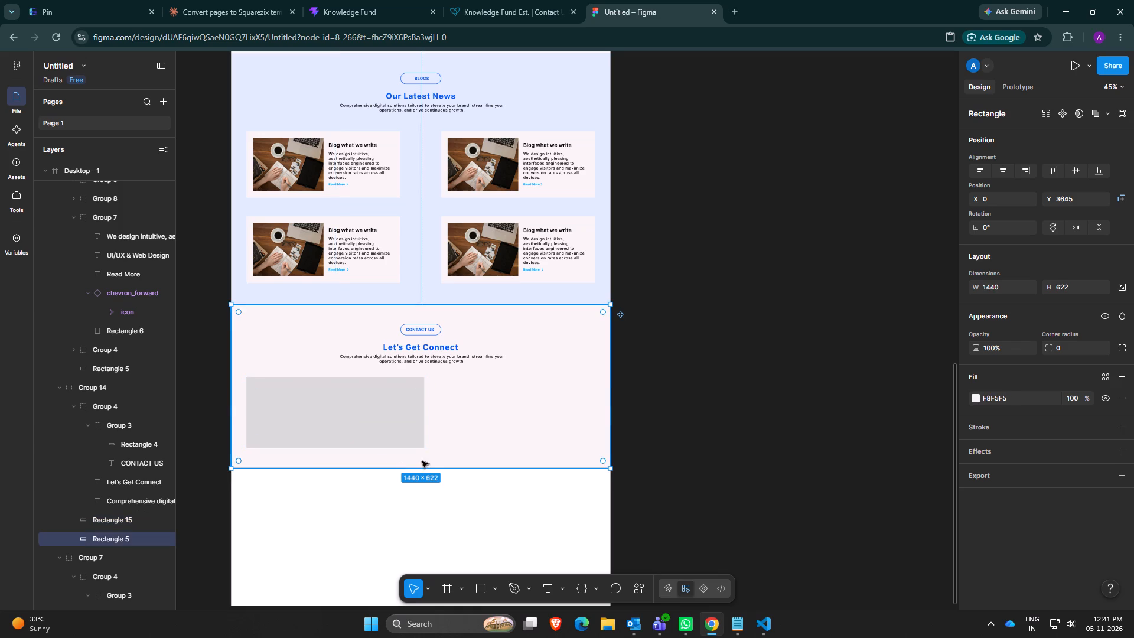
drag(431, 468, 429, 560)
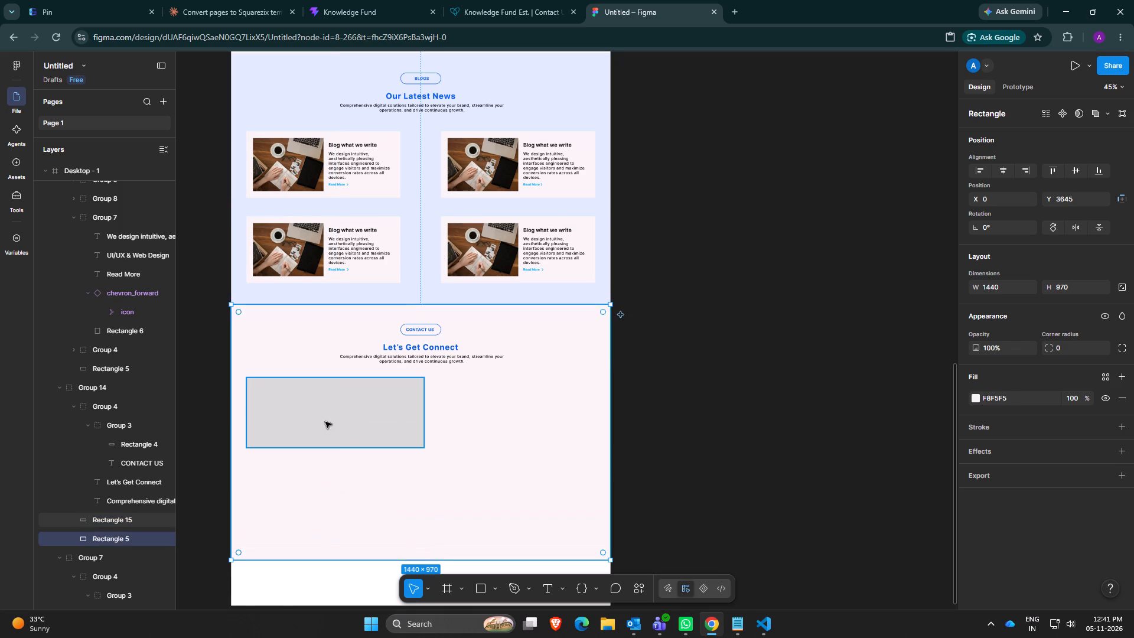
Stretch the grey rectangle downward to a height of 603, leaving a margin above the section's lower edge.
click(325, 422)
drag(330, 447, 333, 504)
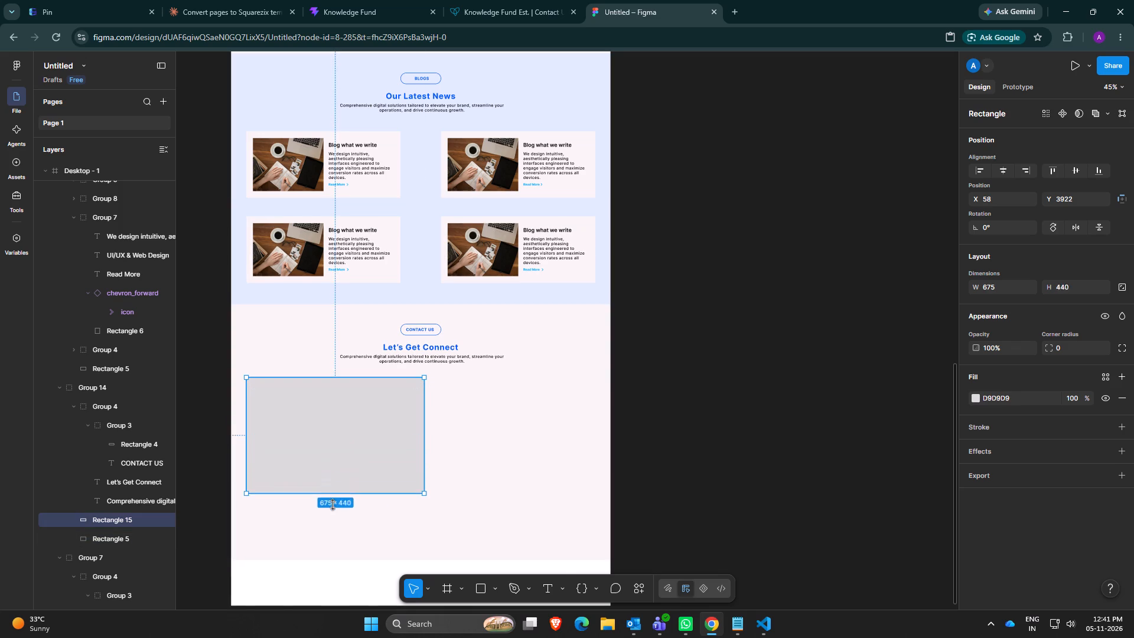
drag(333, 504, 333, 526)
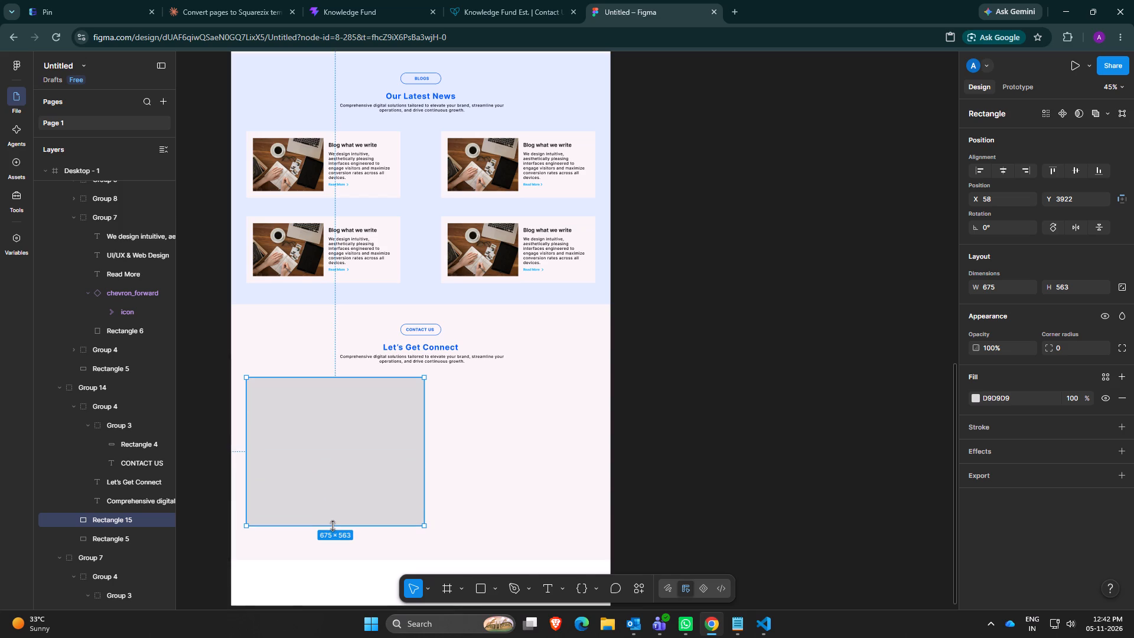
drag(333, 526, 330, 536)
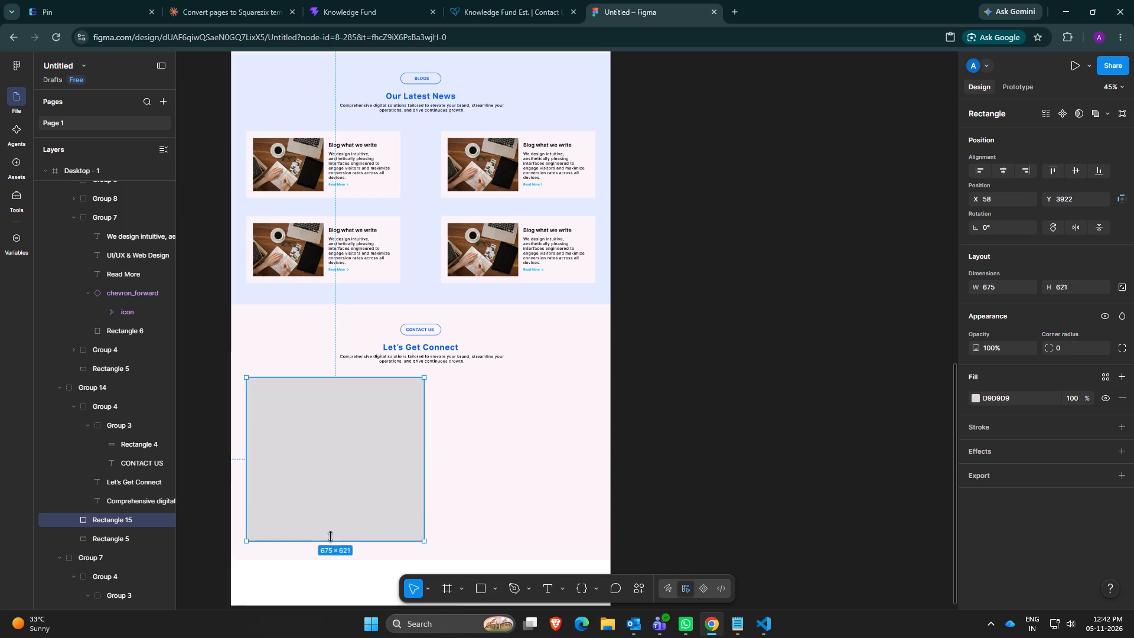
drag(330, 536, 330, 536)
click(318, 432)
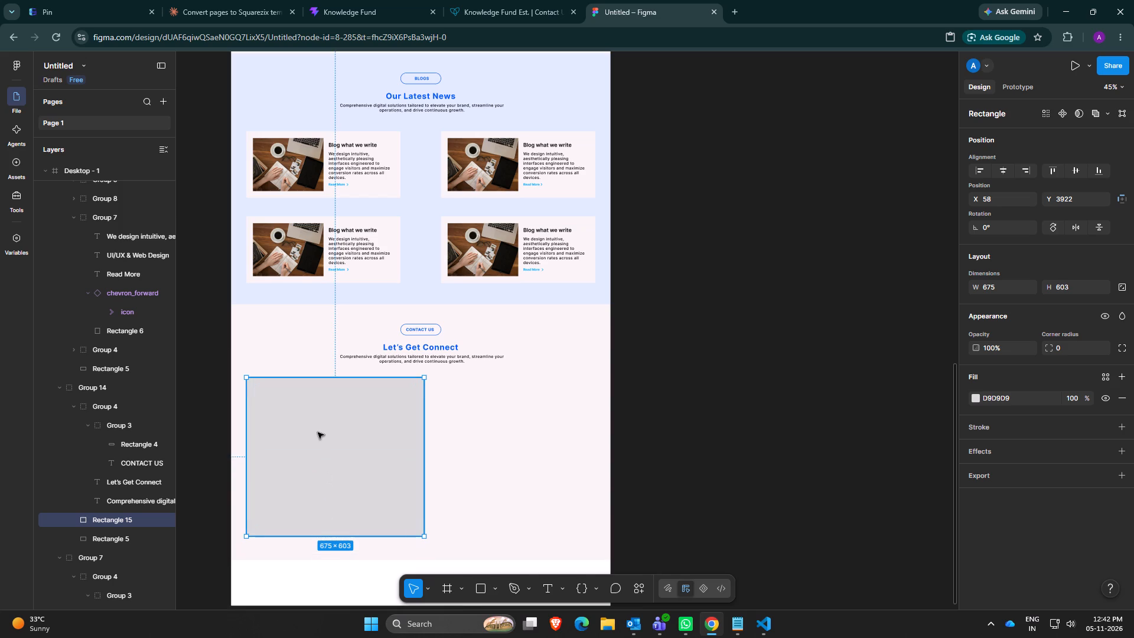
Open the Unsplash plugin with the grey rectangle selected and search its photos for "contact".
click(634, 588)
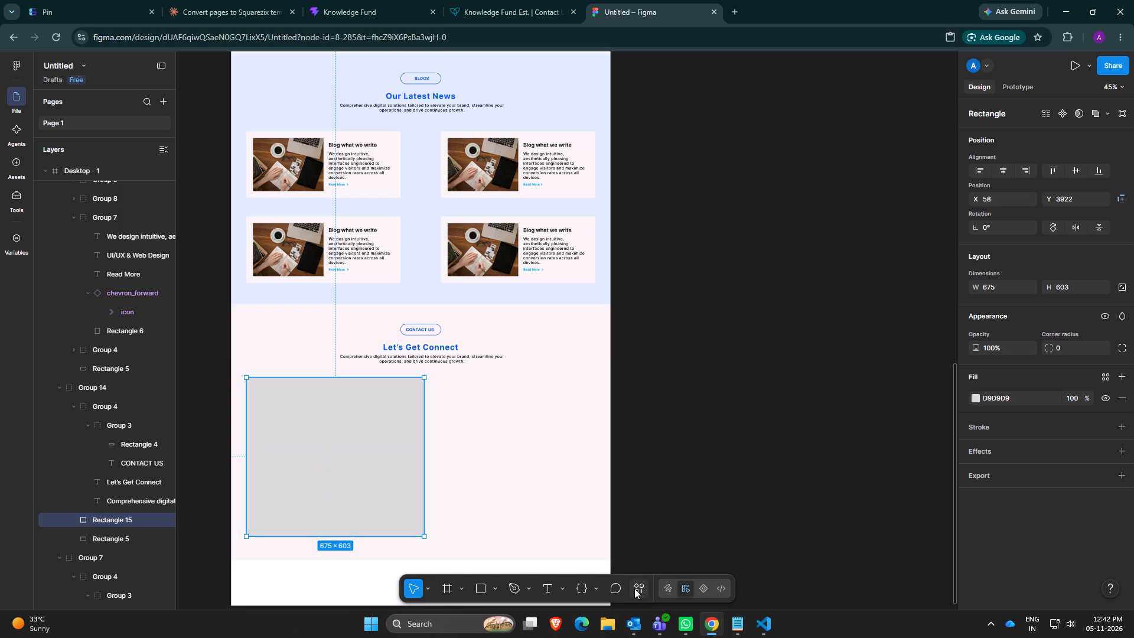
click(460, 429)
click(753, 223)
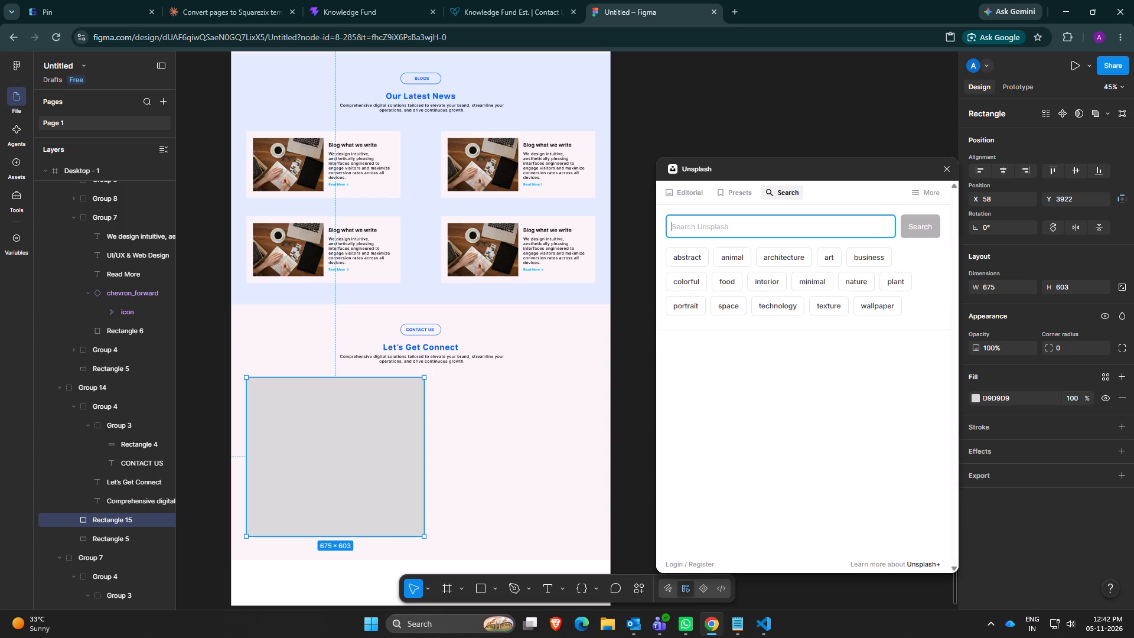
text(contact)
key(Return)
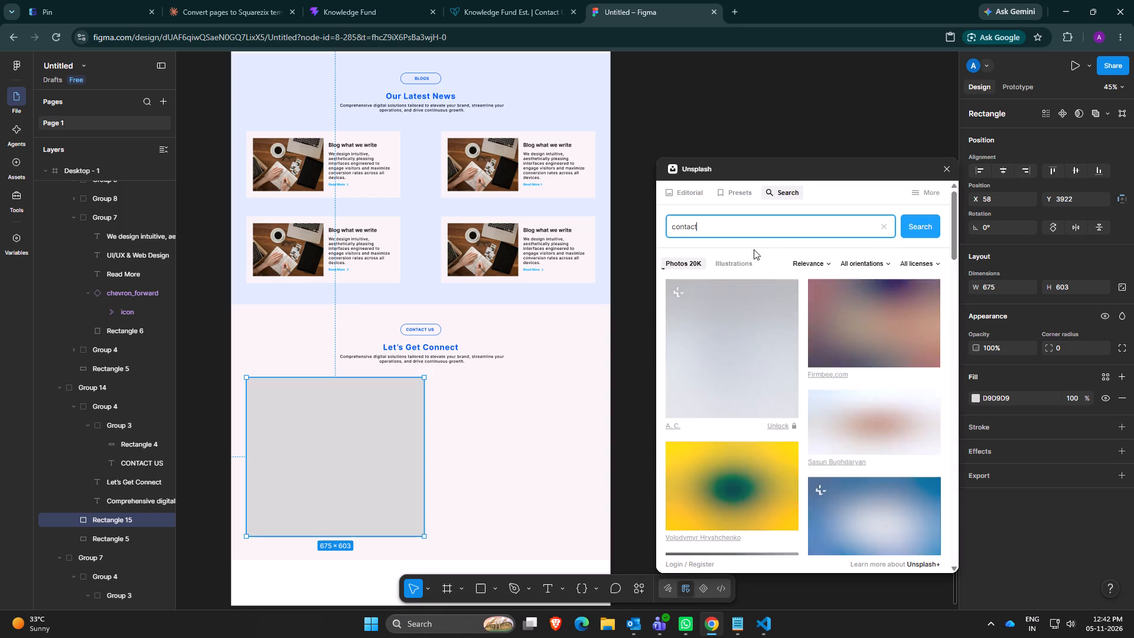
Fill the grey rectangle with the Unsplash photo of a black telephone handset hanging by its cord, and close the plugin.
scroll(774, 411, down, 3)
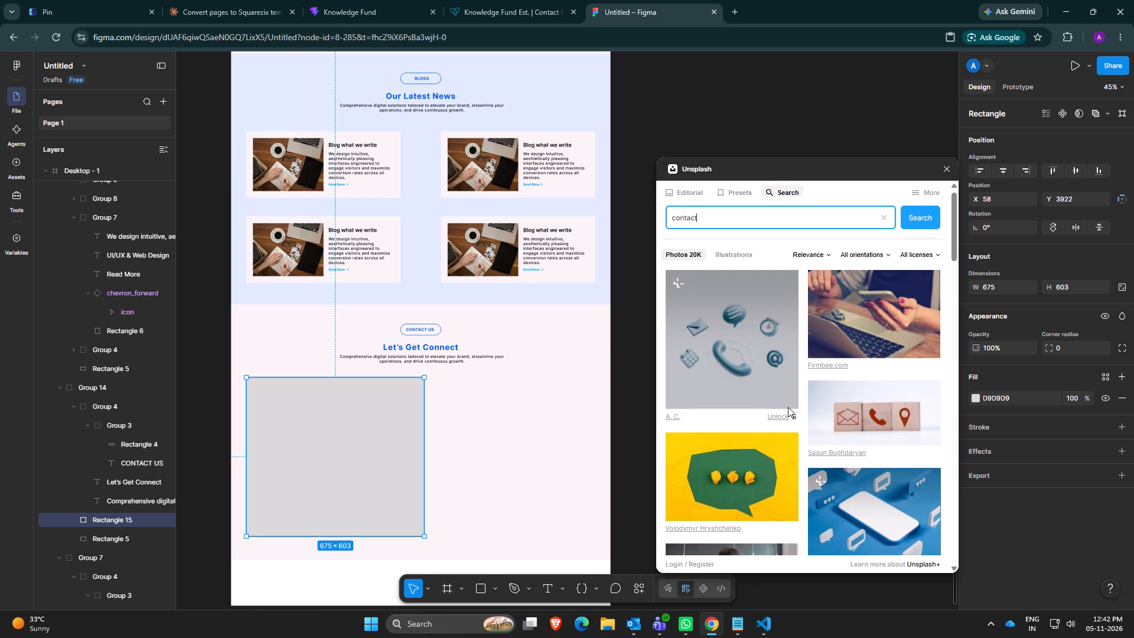
scroll(811, 392, down, 2)
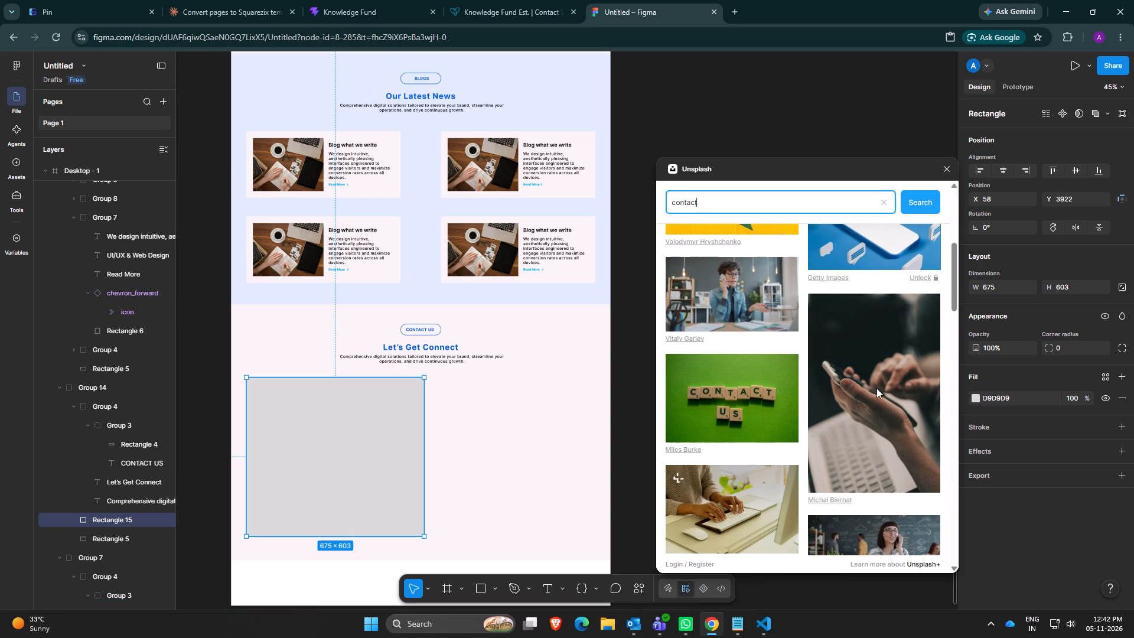
scroll(876, 388, up, 3)
scroll(876, 388, down, 11)
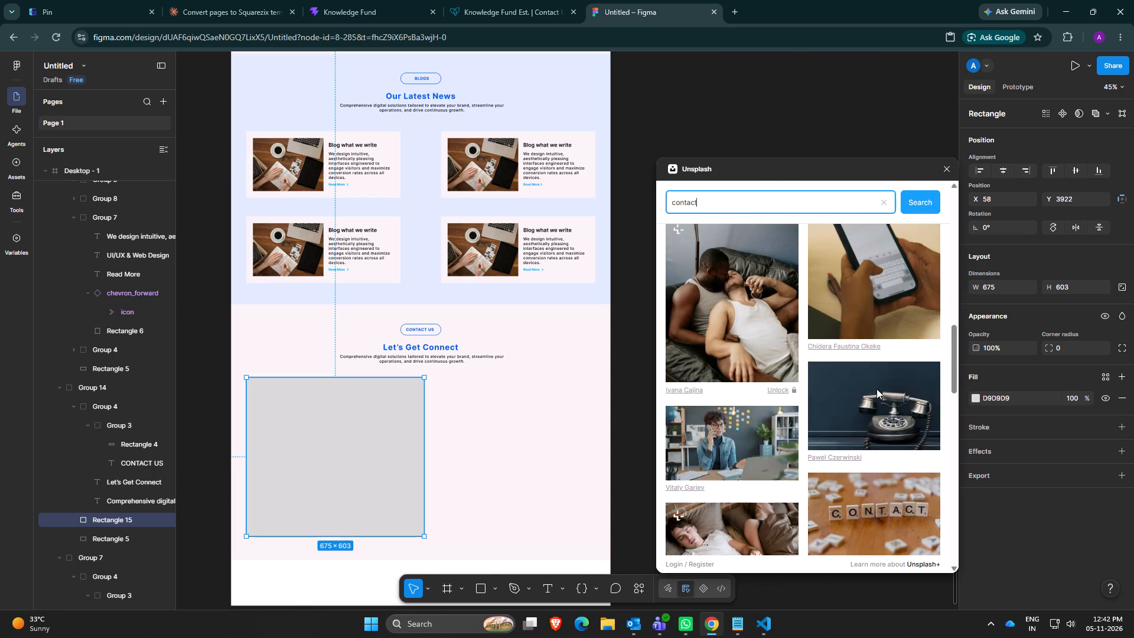
scroll(850, 412, down, 11)
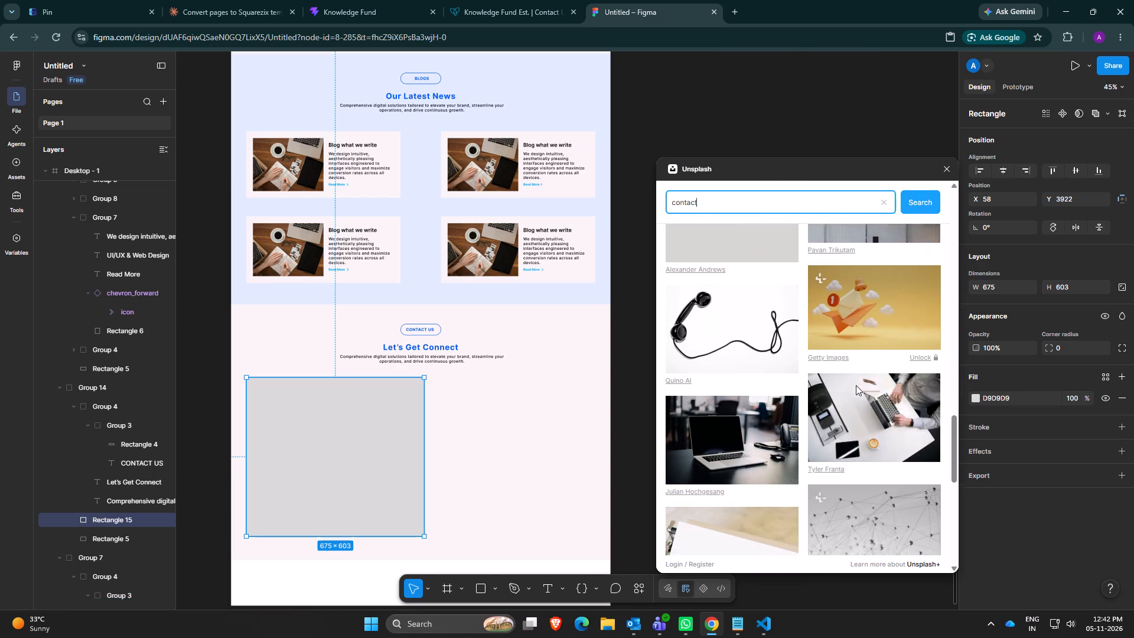
scroll(862, 416, down, 1)
scroll(862, 416, up, 7)
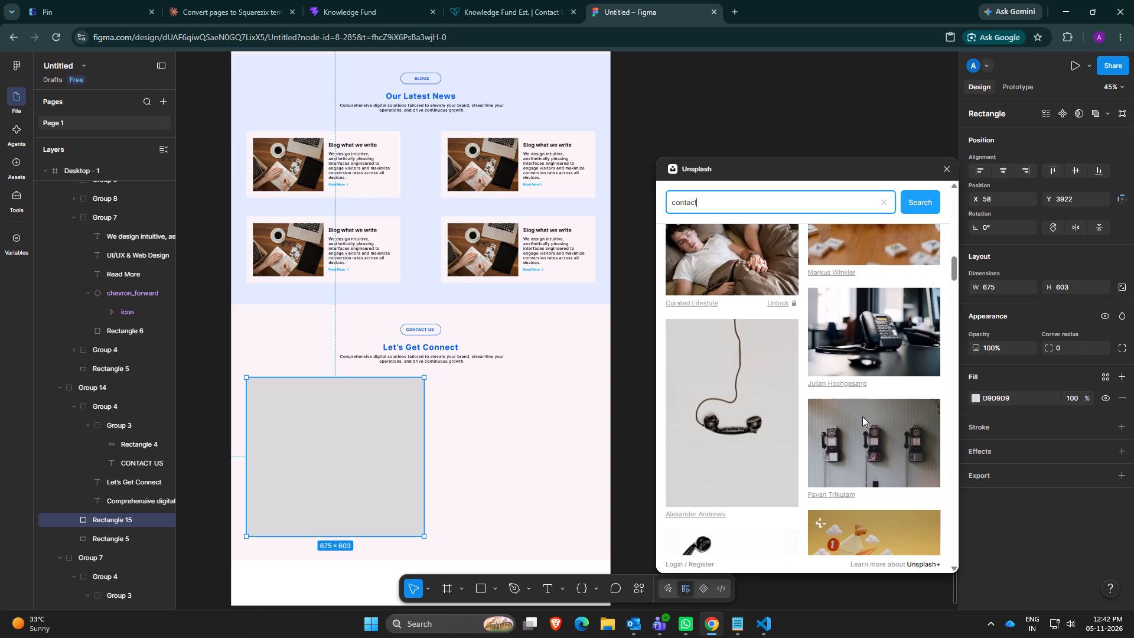
scroll(862, 416, down, 3)
scroll(862, 416, up, 2)
click(734, 380)
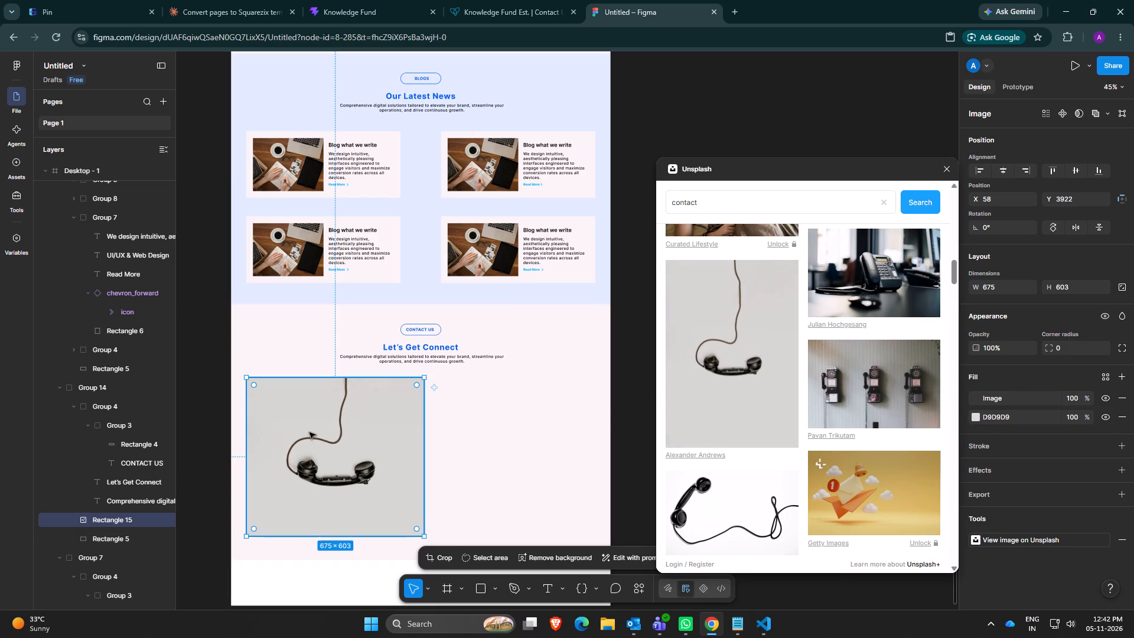
scroll(838, 364, up, 5)
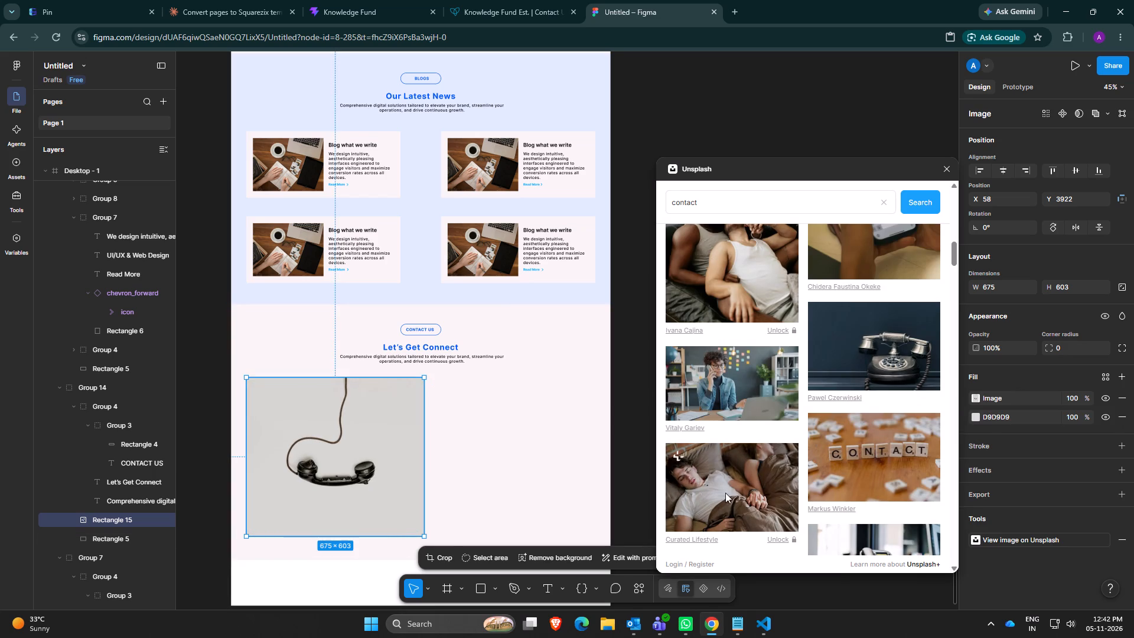
scroll(754, 496, up, 3)
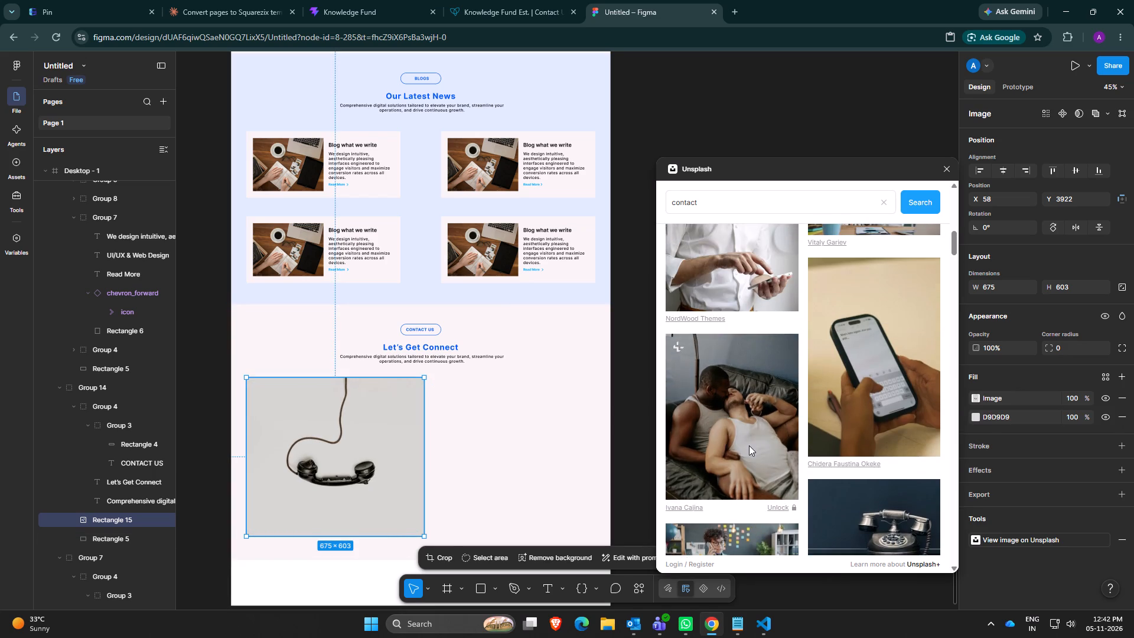
scroll(749, 445, down, 17)
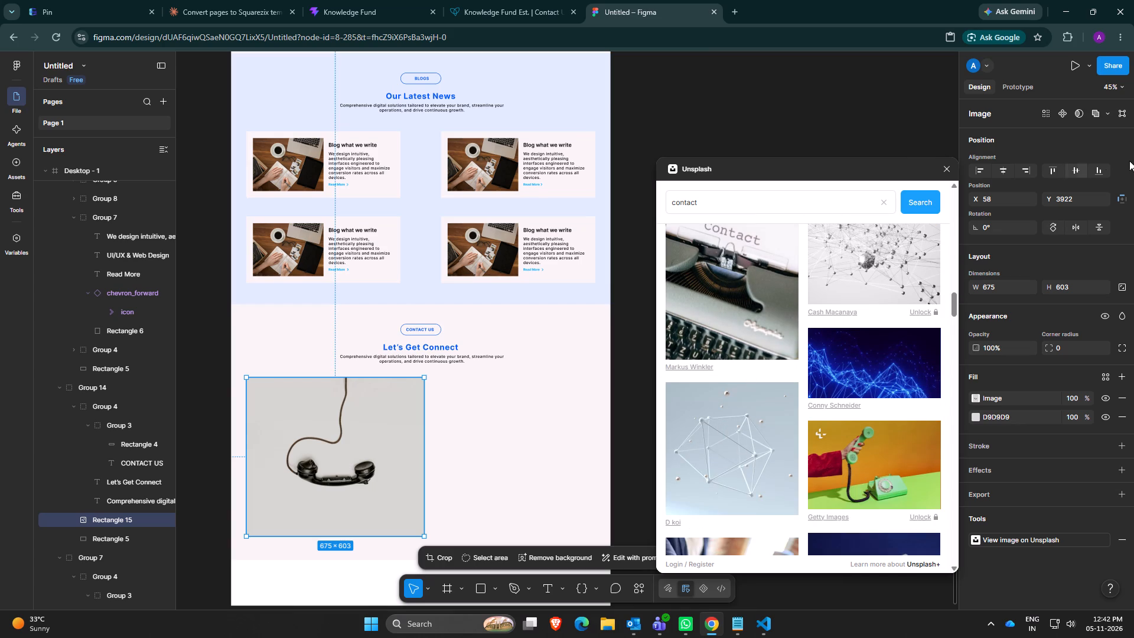
click(947, 172)
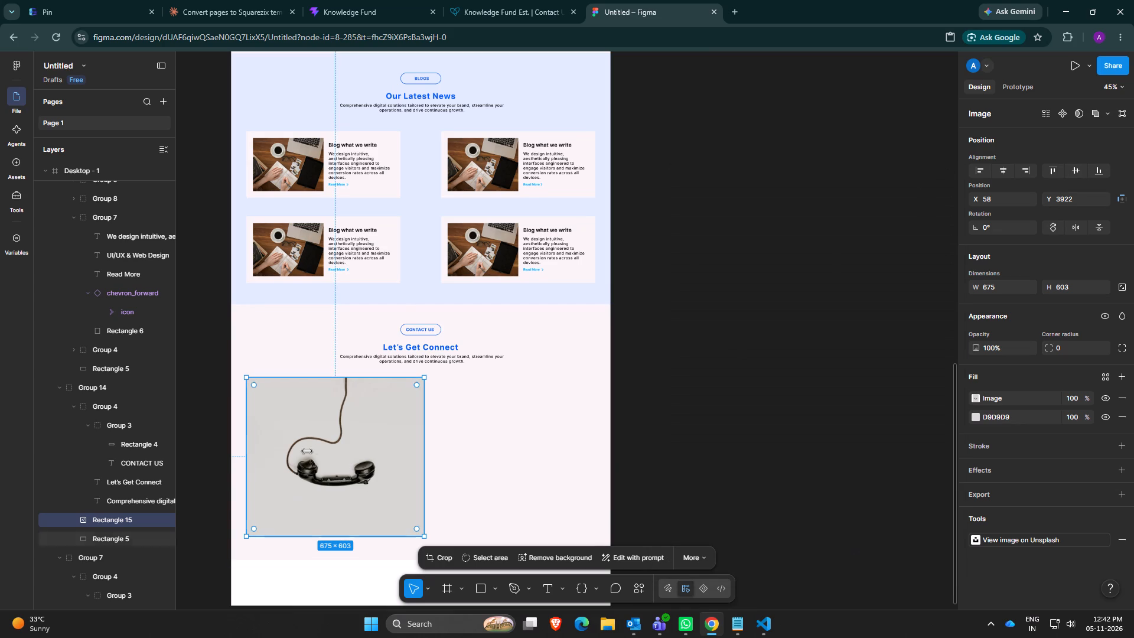
Place a 100 × 100 rectangle beside the telephone photo, aligned with the photo's top edge at about X 772, Y 3922.
scroll(314, 446, down, 3)
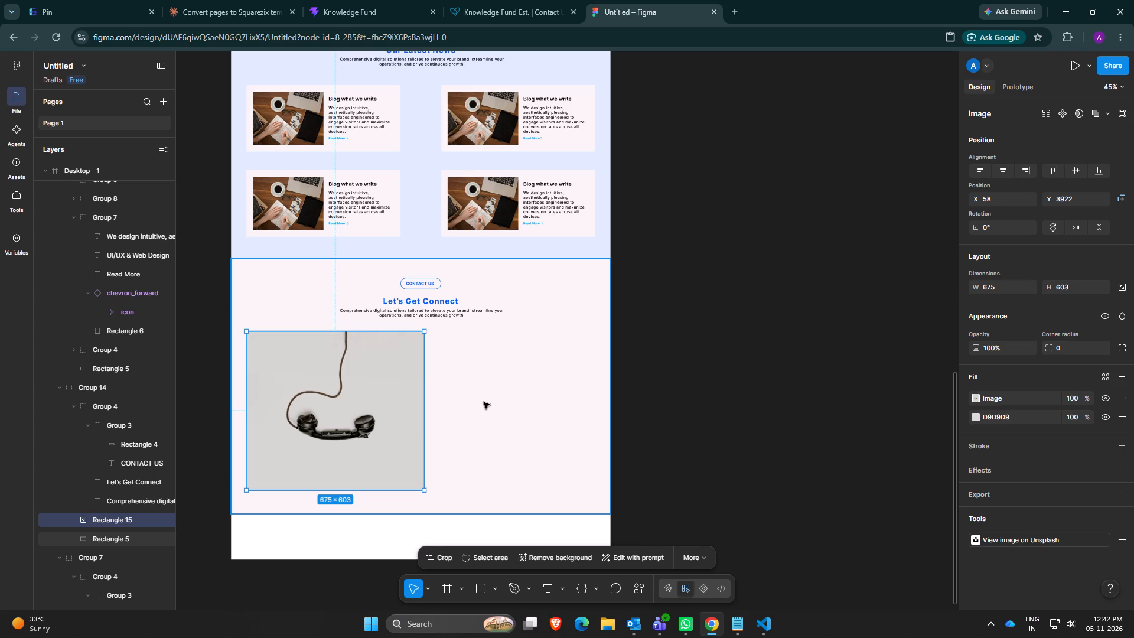
click(481, 595)
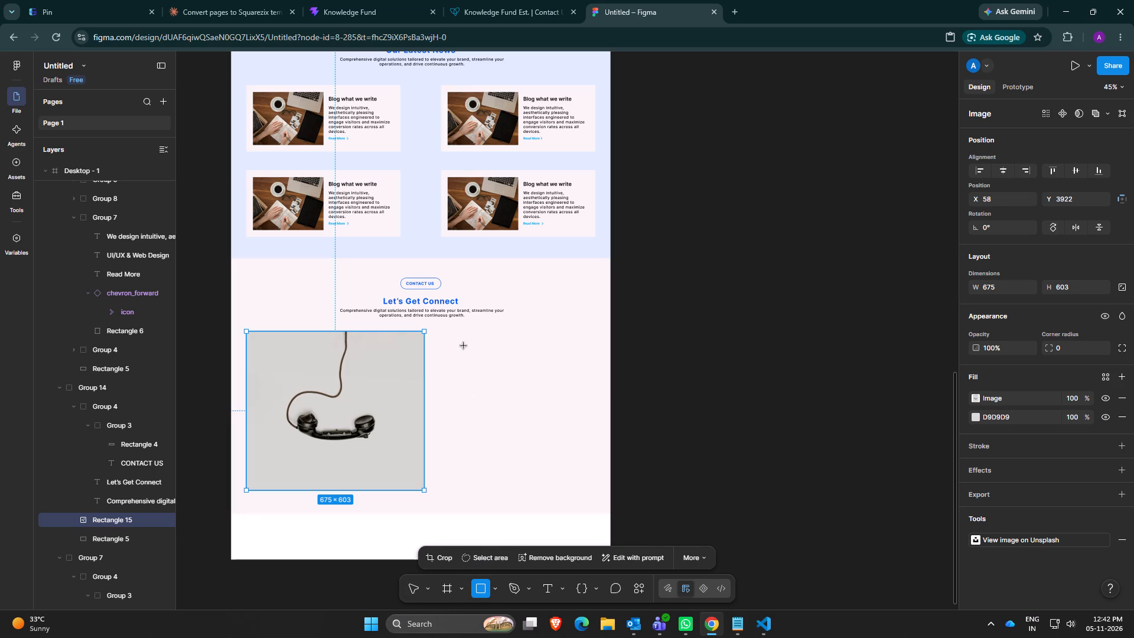
click(449, 337)
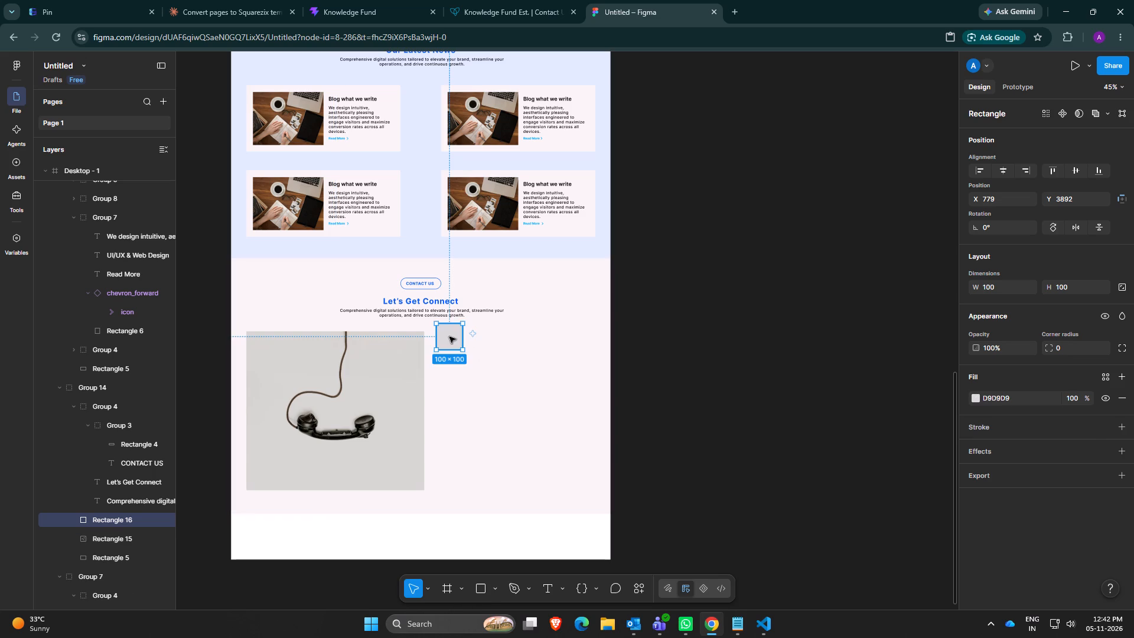
drag(449, 337, 449, 347)
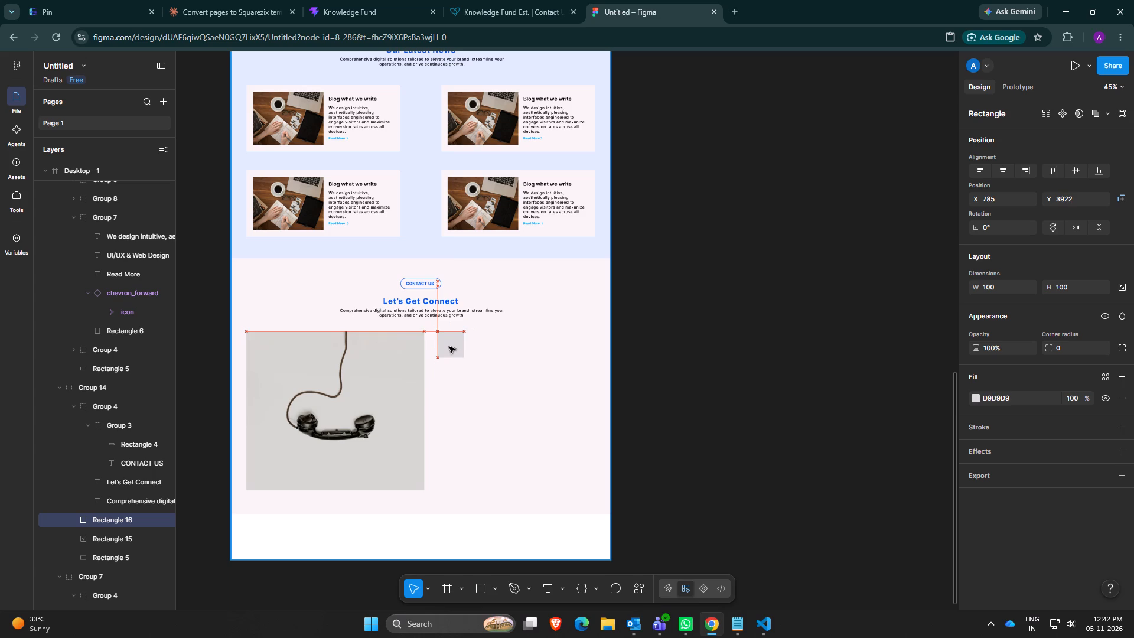
drag(449, 347, 448, 347)
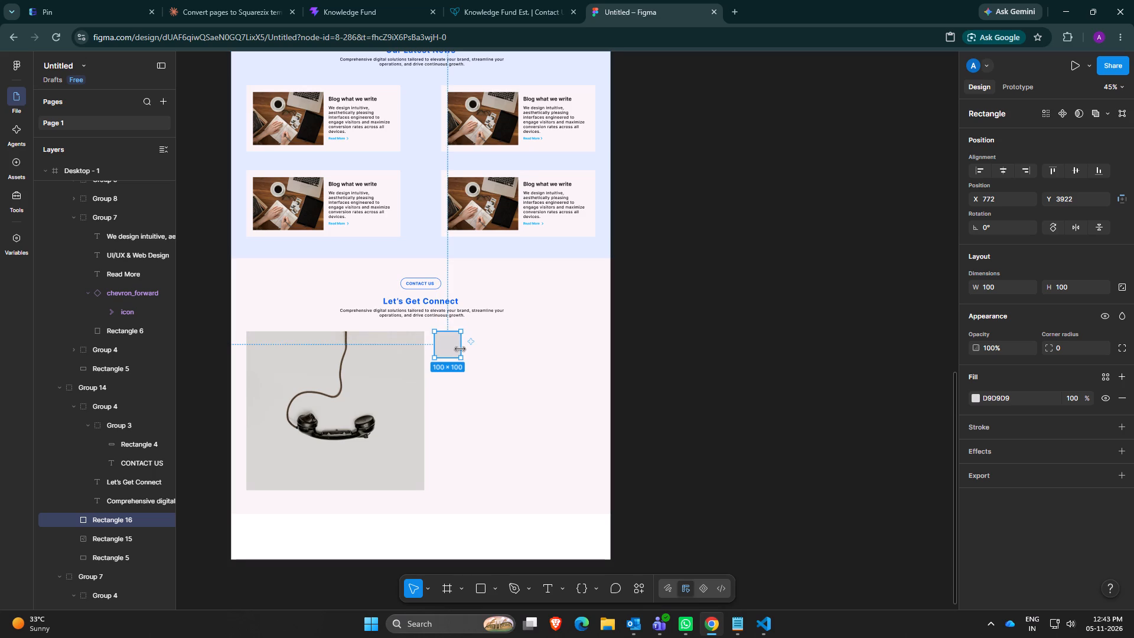
Resize the small grey rectangle into a bar of about 610 × 52 and move it down to about Y 3971.
drag(460, 349, 597, 353)
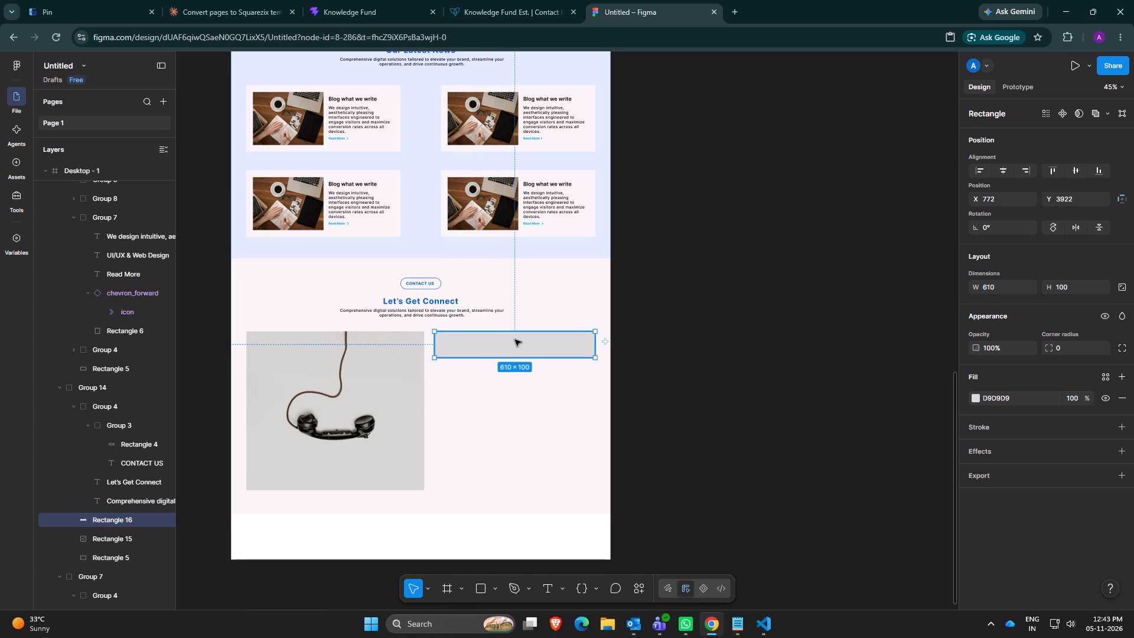
drag(518, 356, 519, 352)
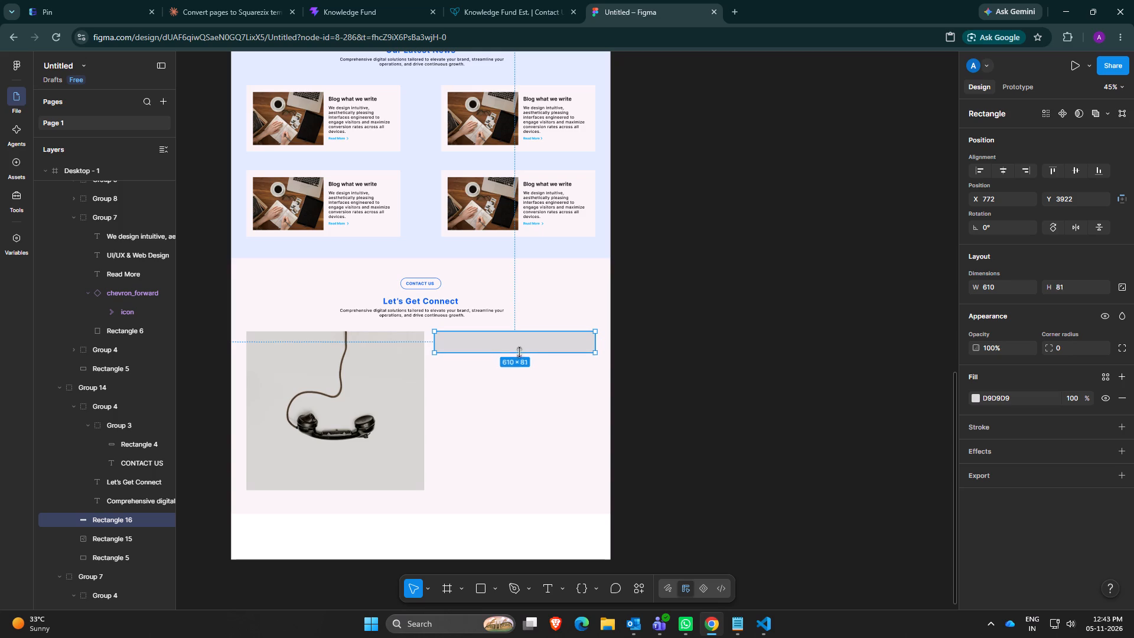
drag(519, 352, 519, 348)
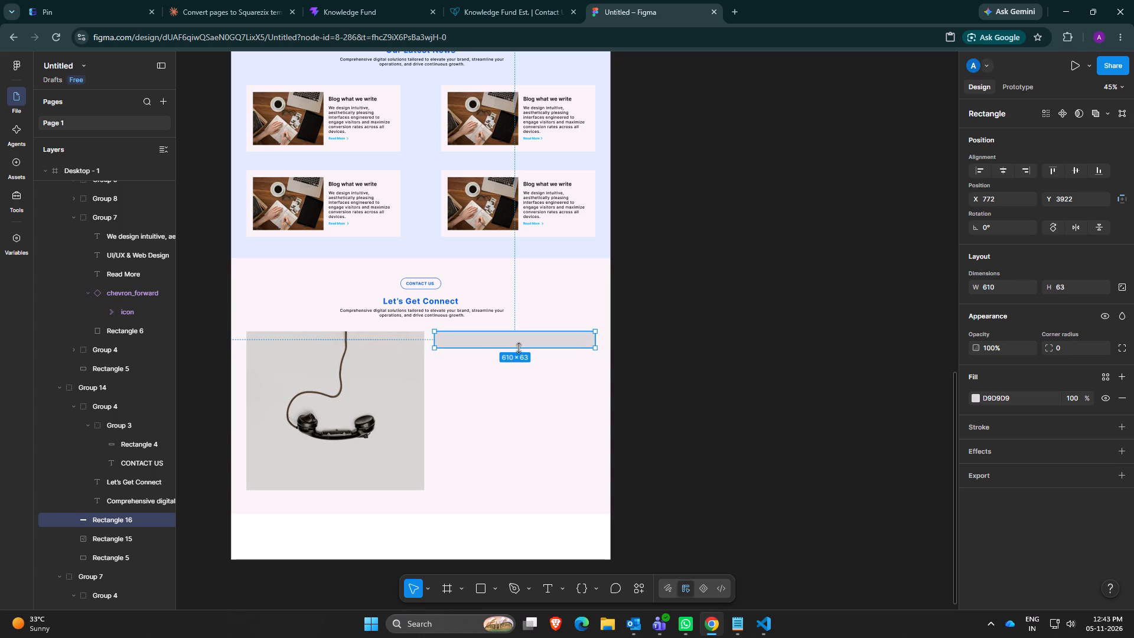
click(519, 348)
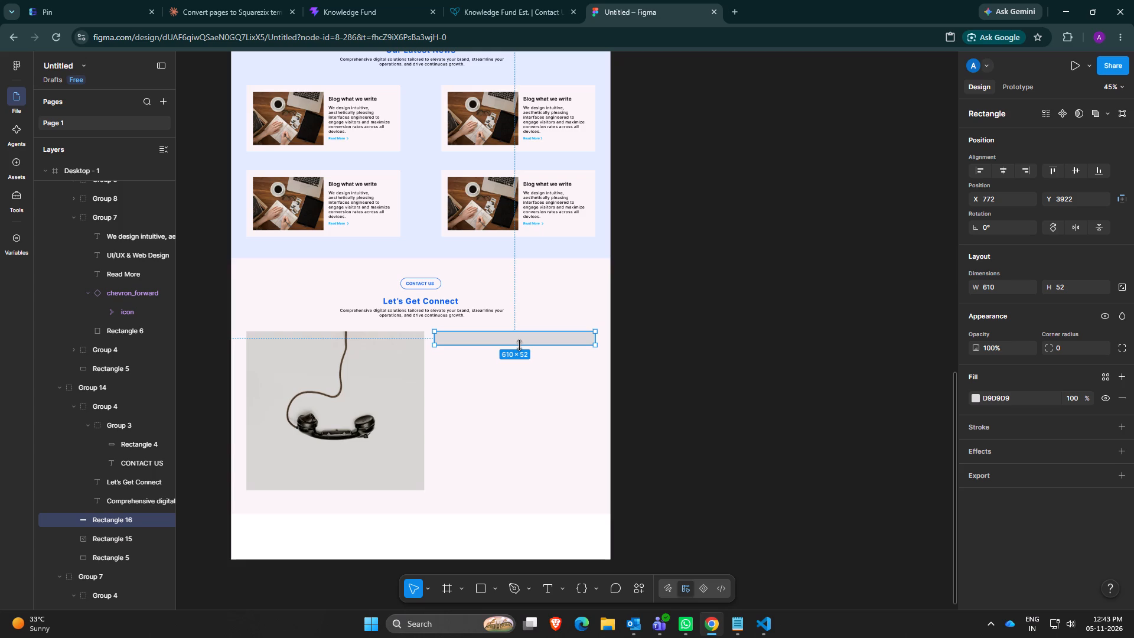
drag(504, 337, 503, 343)
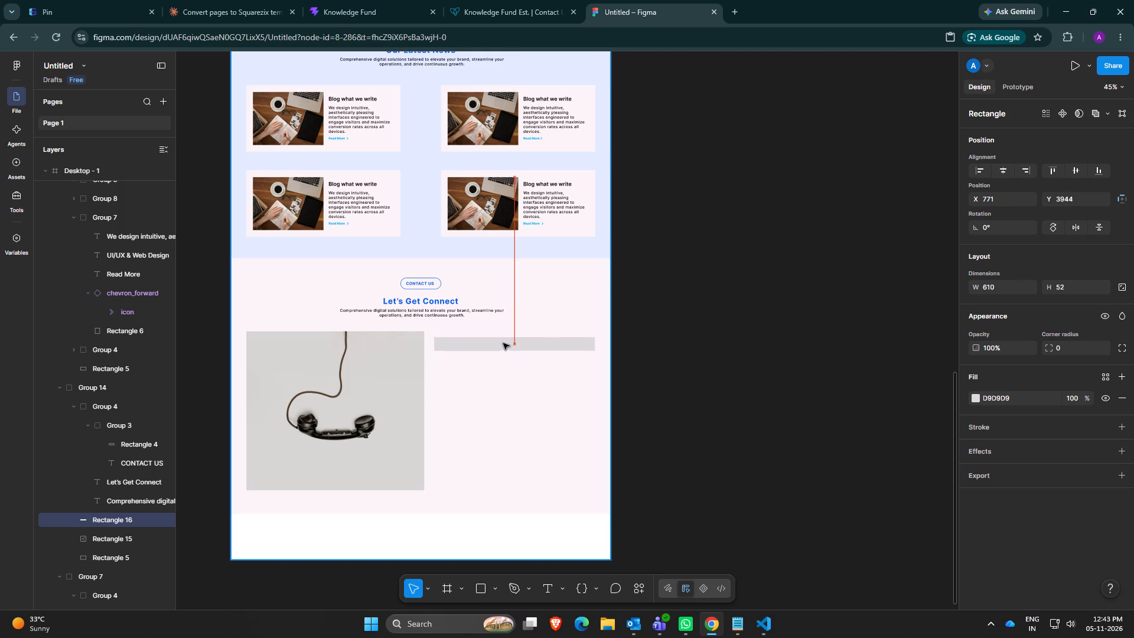
drag(503, 343, 503, 350)
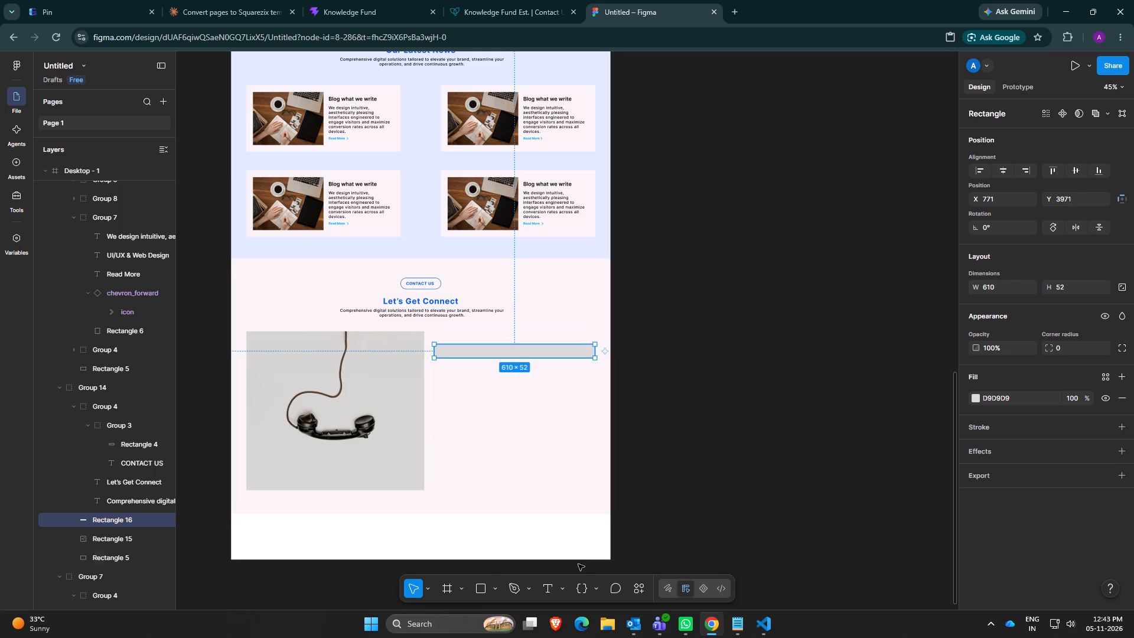
Shift the Contact Us section's background rectangle slightly upward to Y 3625.
drag(477, 432, 477, 427)
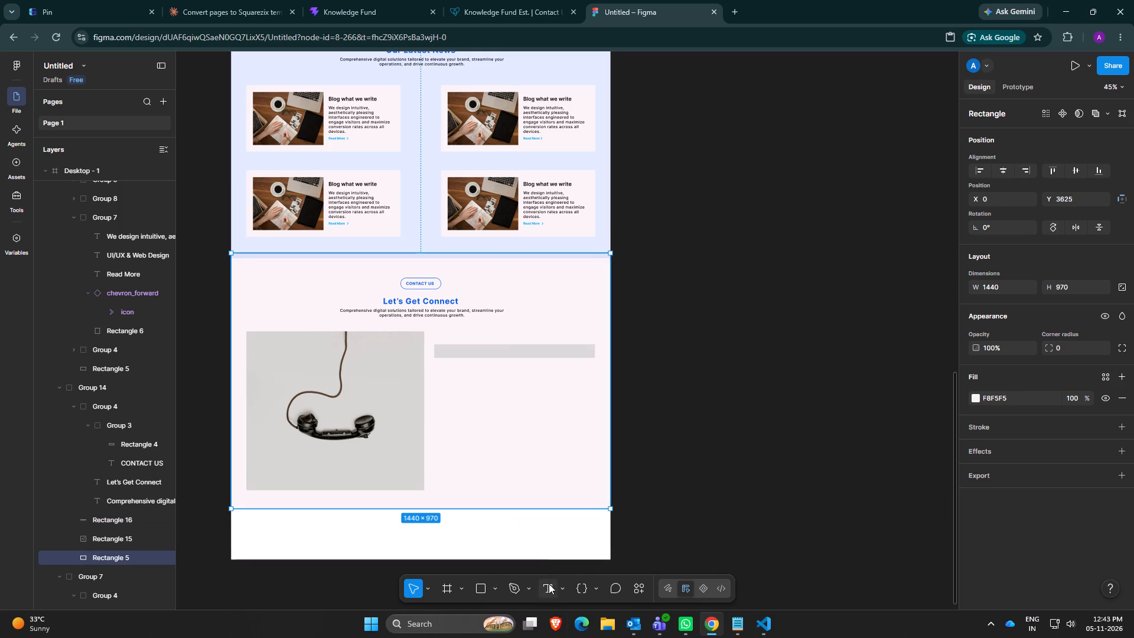
Add a text label reading "Enter Name" just above the grey bar beside the telephone photo.
click(551, 597)
click(438, 335)
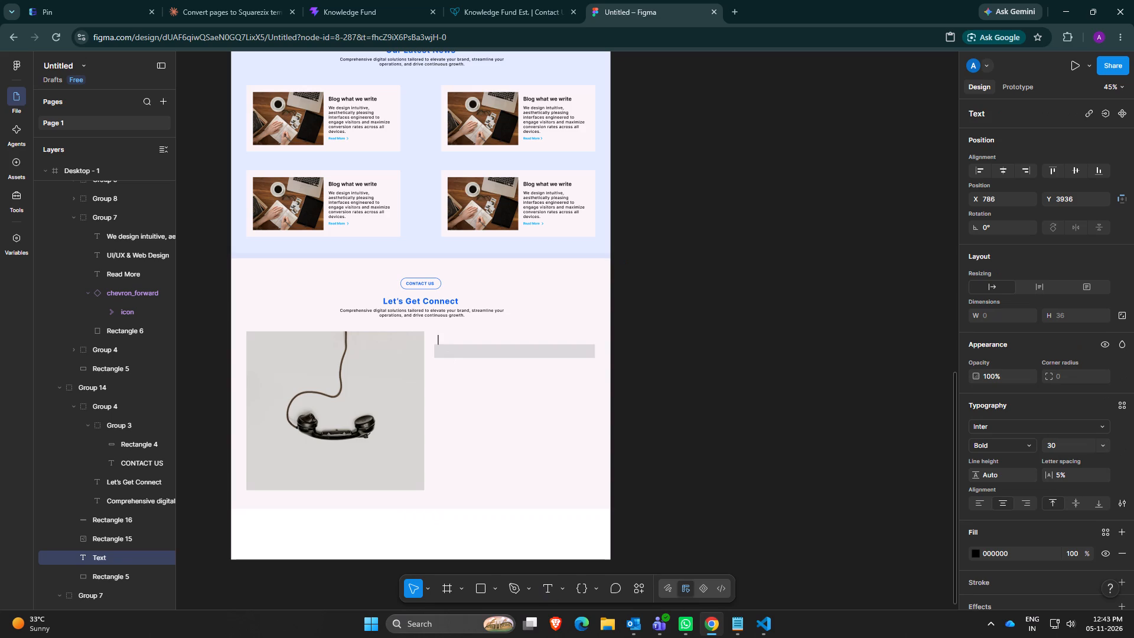
text(Enter)
key(space)
text(Name)
key(space)
Replace the new label's wording with "Name" and finish editing the text.
key(BackSpace)
key(BackSpace)
key(BackSpace)
key(BackSpace)
key(BackSpace)
key(BackSpace)
key(BackSpace)
key(BackSpace)
key(BackSpace)
key(BackSpace)
key(BackSpace)
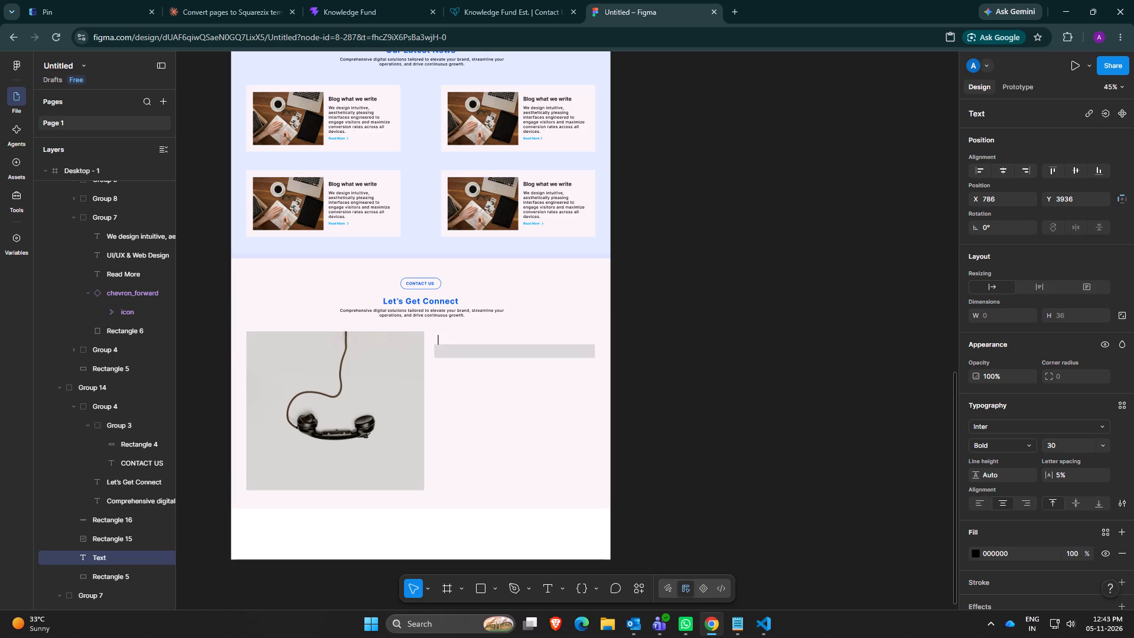
text(Name)
click(538, 349)
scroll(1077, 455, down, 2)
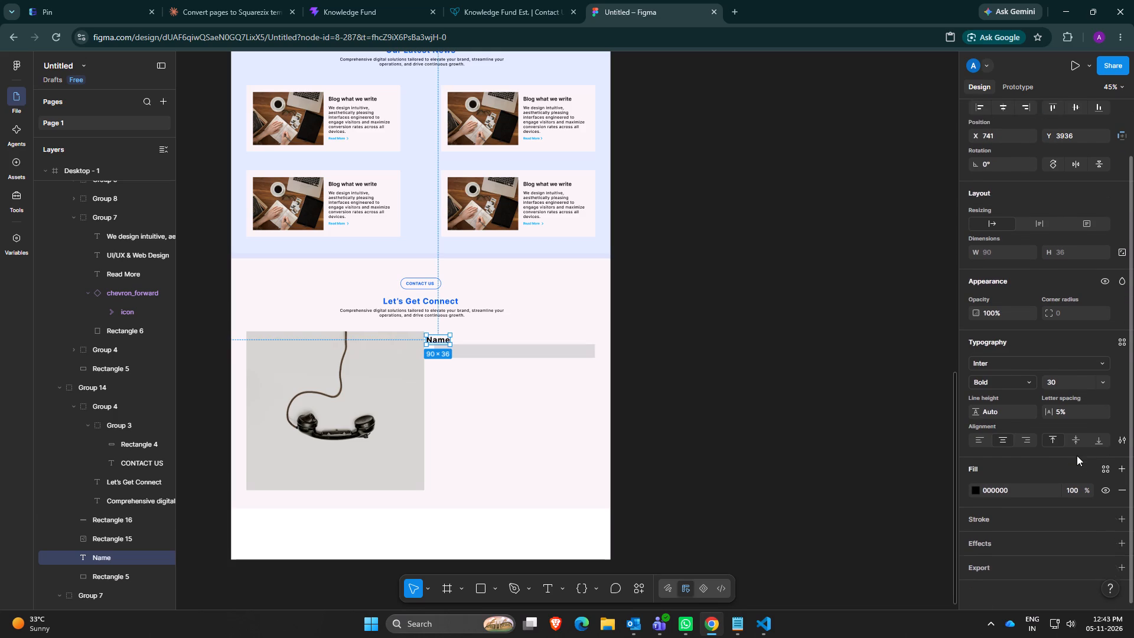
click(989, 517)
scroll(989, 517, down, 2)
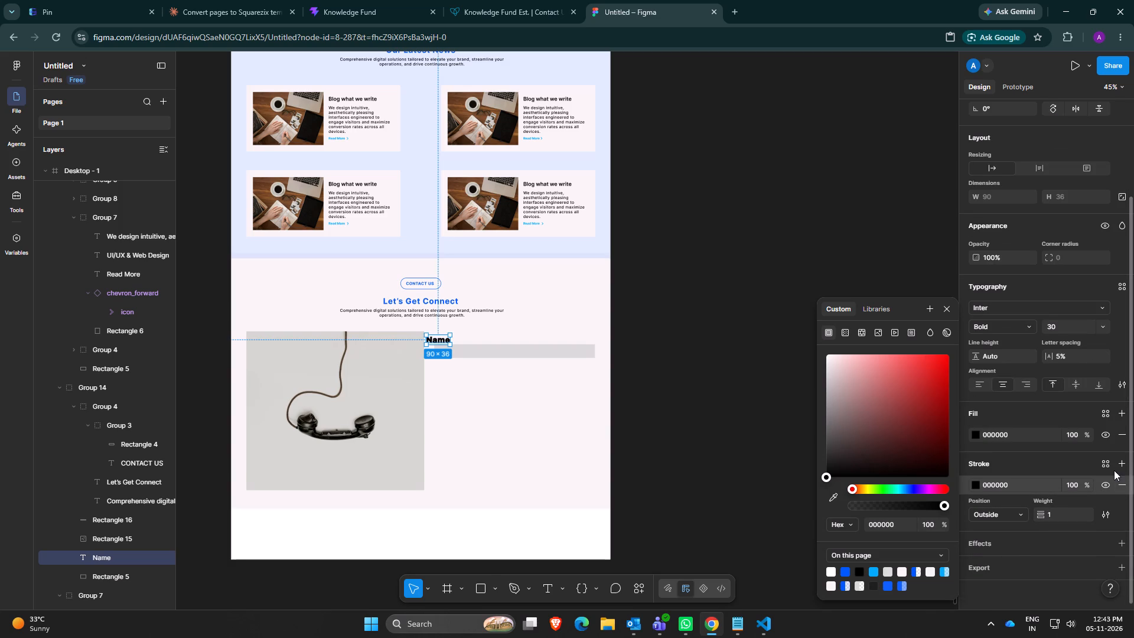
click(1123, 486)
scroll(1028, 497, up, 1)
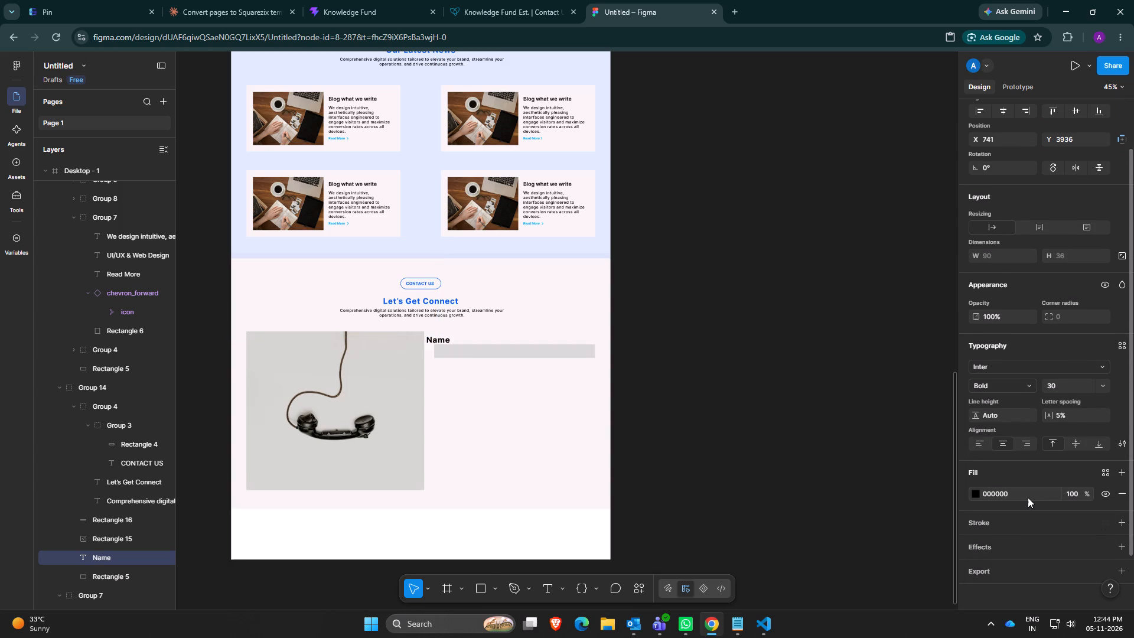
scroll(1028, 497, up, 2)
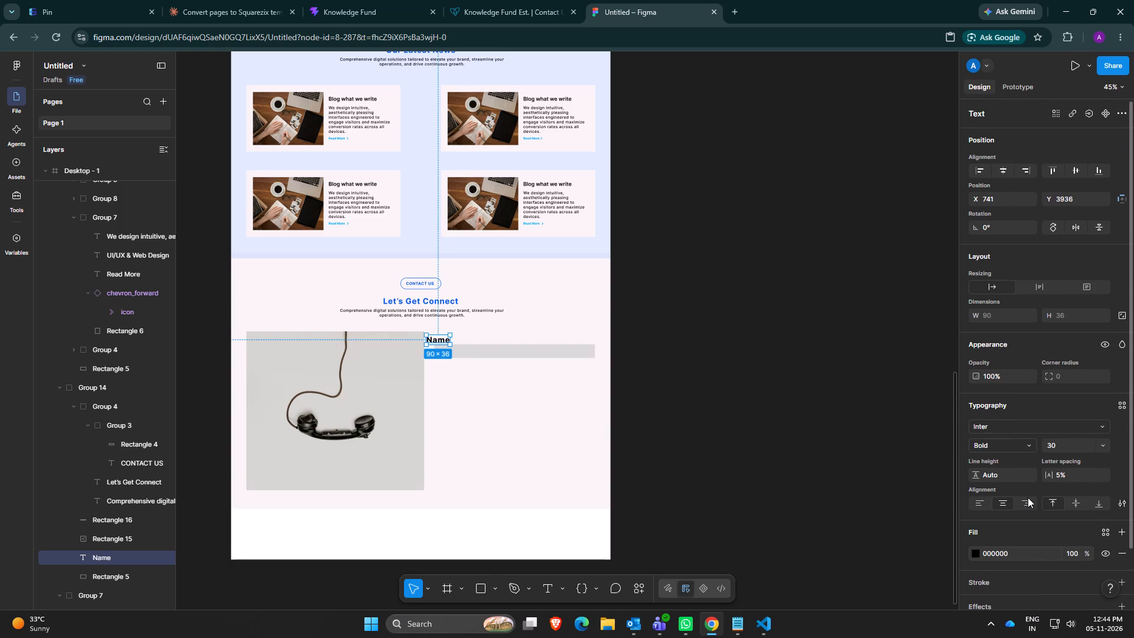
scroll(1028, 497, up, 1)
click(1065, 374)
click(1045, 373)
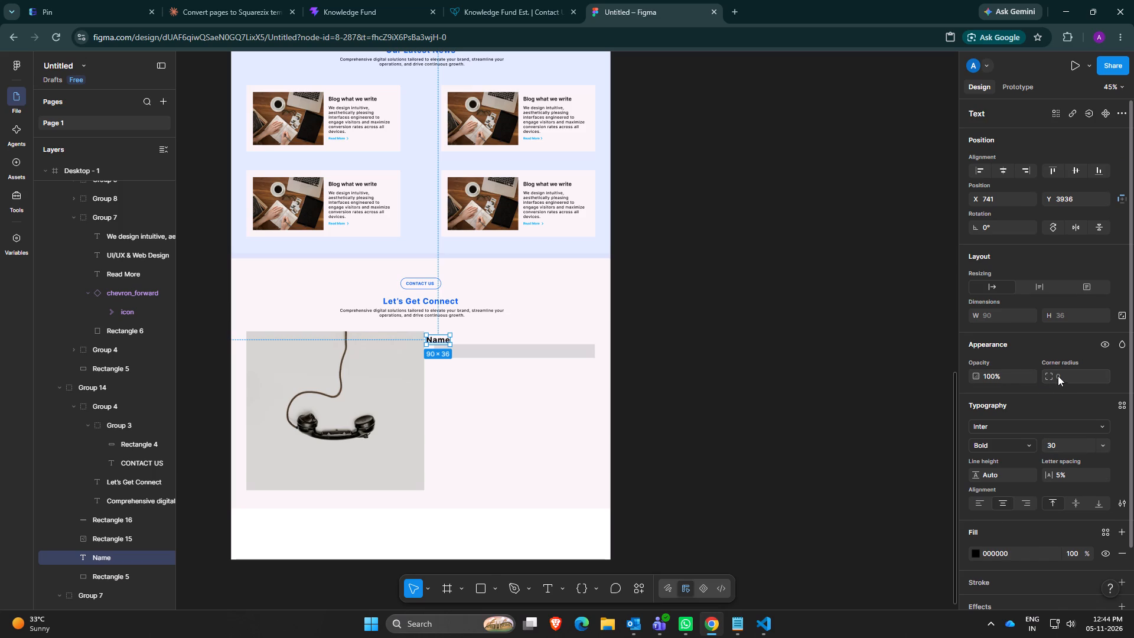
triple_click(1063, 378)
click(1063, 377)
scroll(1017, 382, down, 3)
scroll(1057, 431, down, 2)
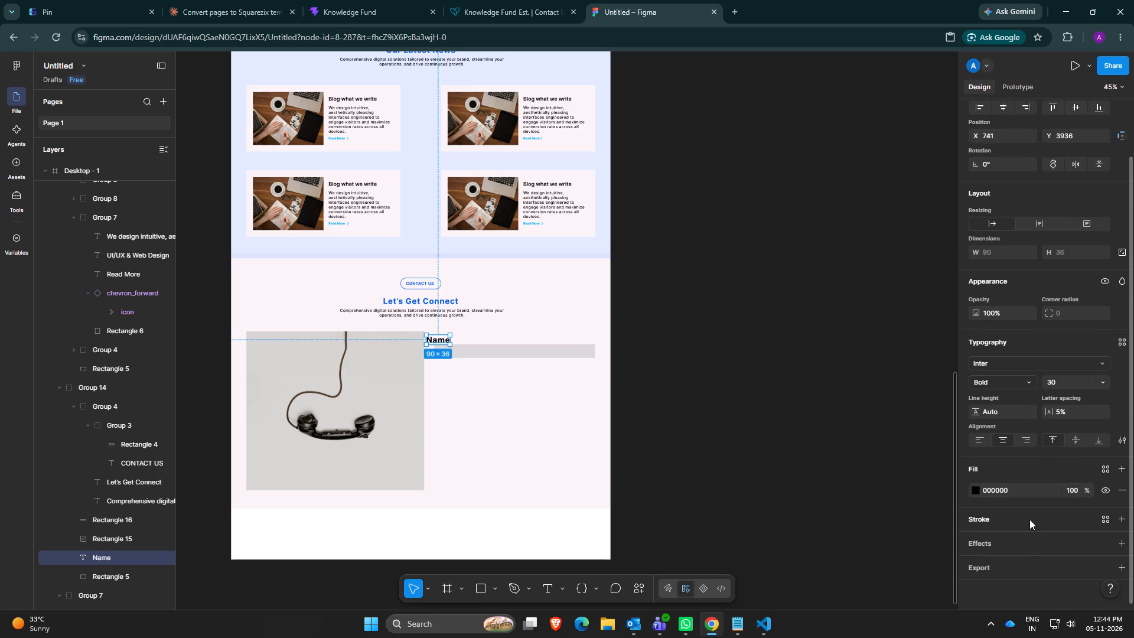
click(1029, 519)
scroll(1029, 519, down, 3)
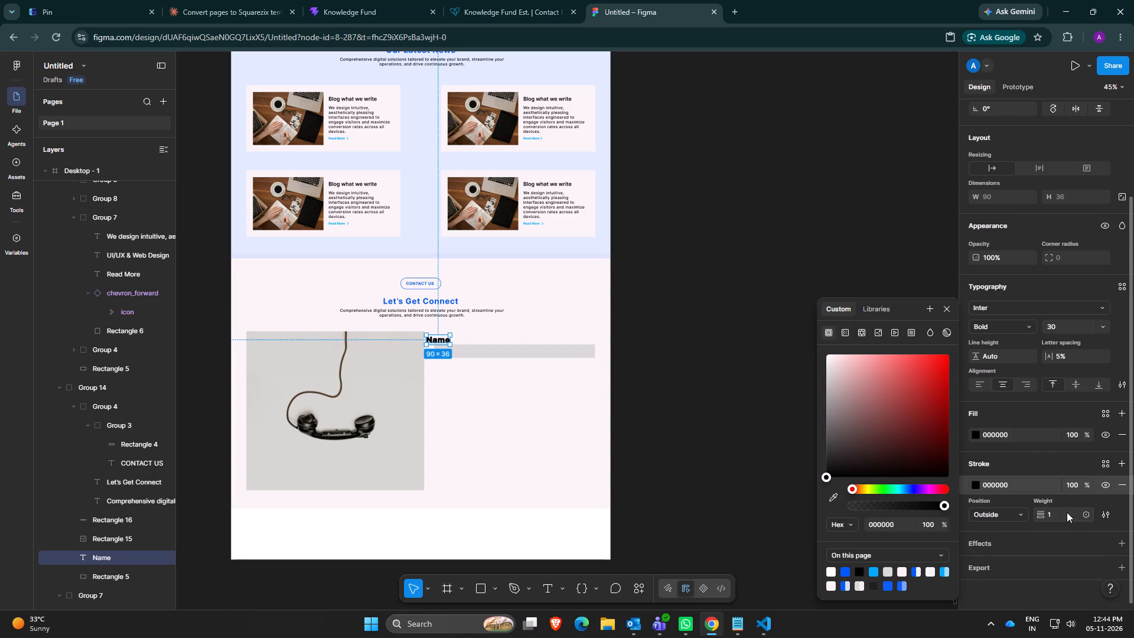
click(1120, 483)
Set the corner radius of the grey bar under the Name label to 10.
click(504, 350)
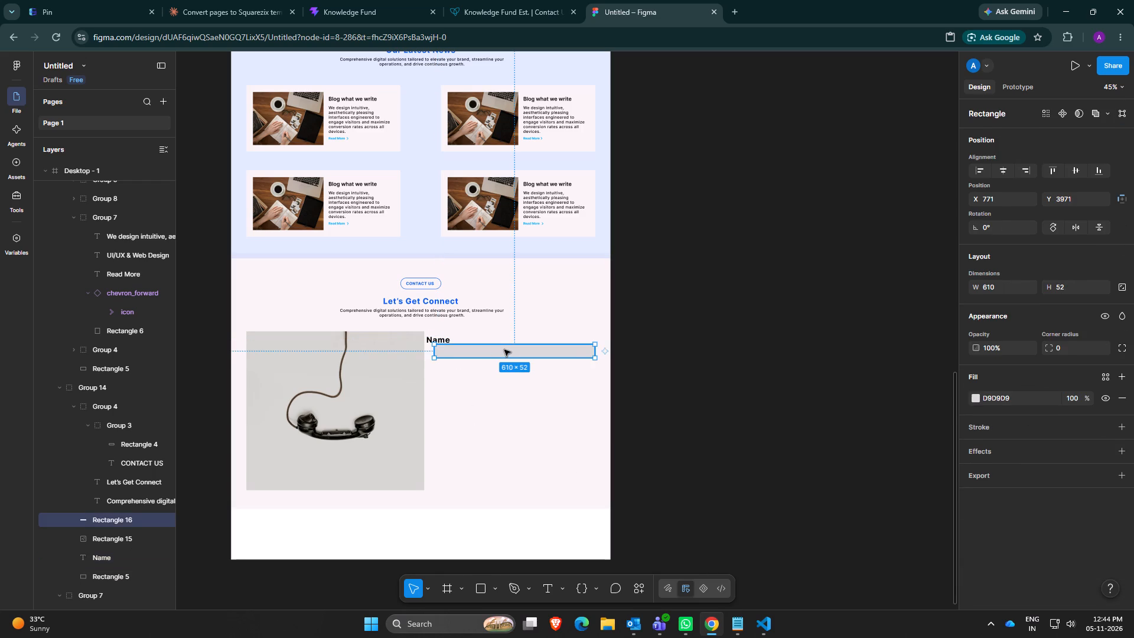
click(1073, 347)
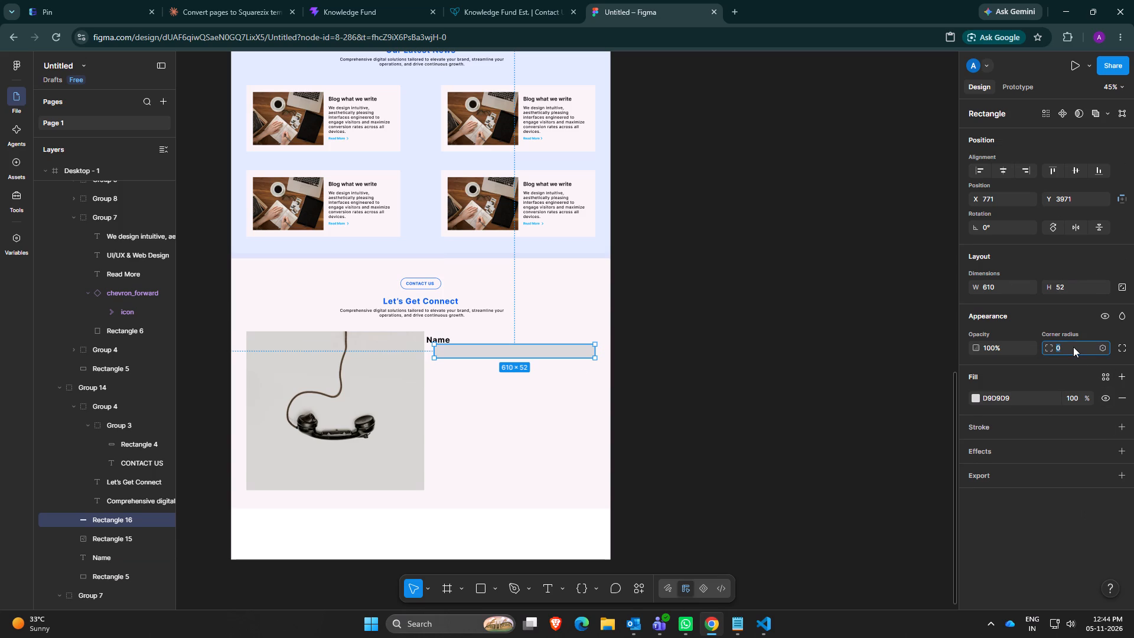
key(BackSpace)
text(10)
key(Return)
click(455, 451)
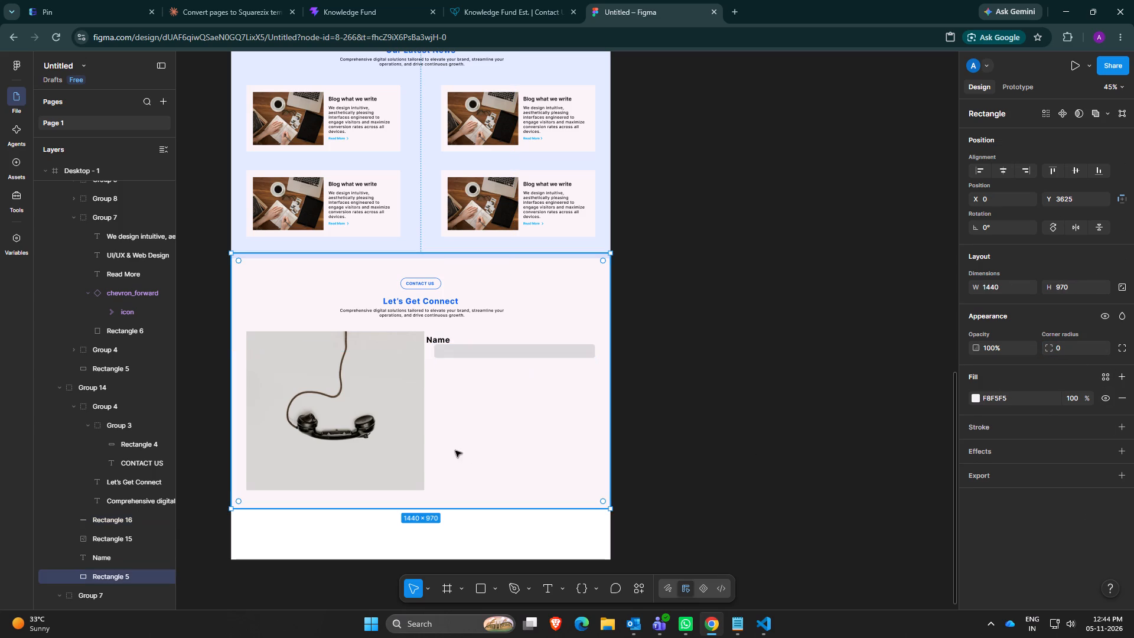
Narrow the rounded grey bar under the Name label to a width of about 338, keeping its other end fixed.
click(530, 347)
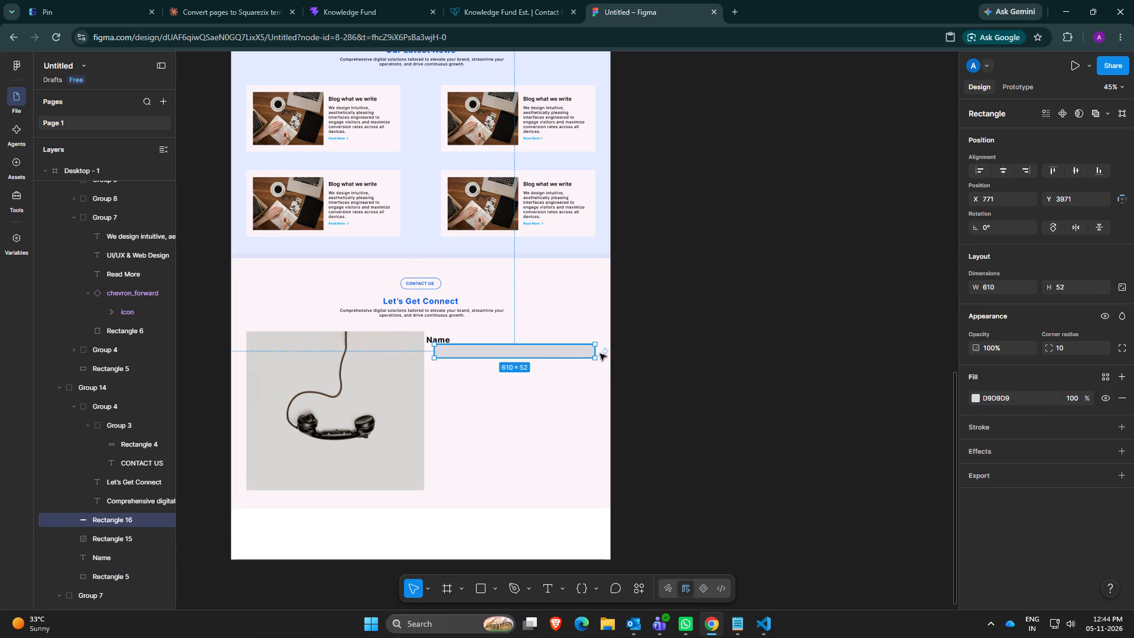
click(595, 350)
drag(596, 353, 494, 356)
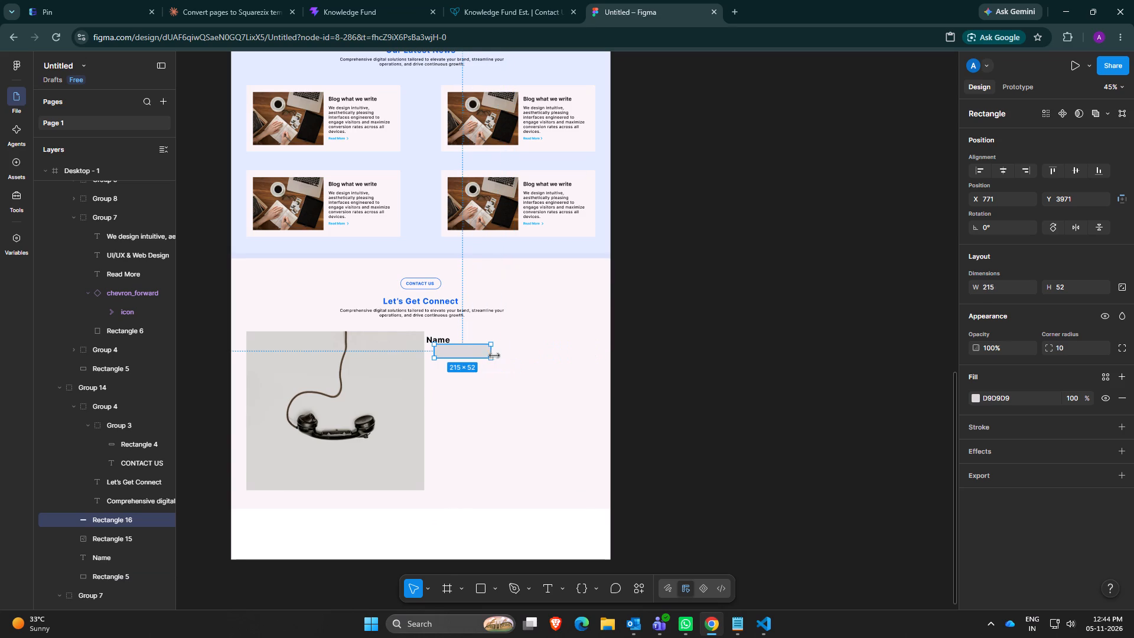
drag(494, 356, 523, 356)
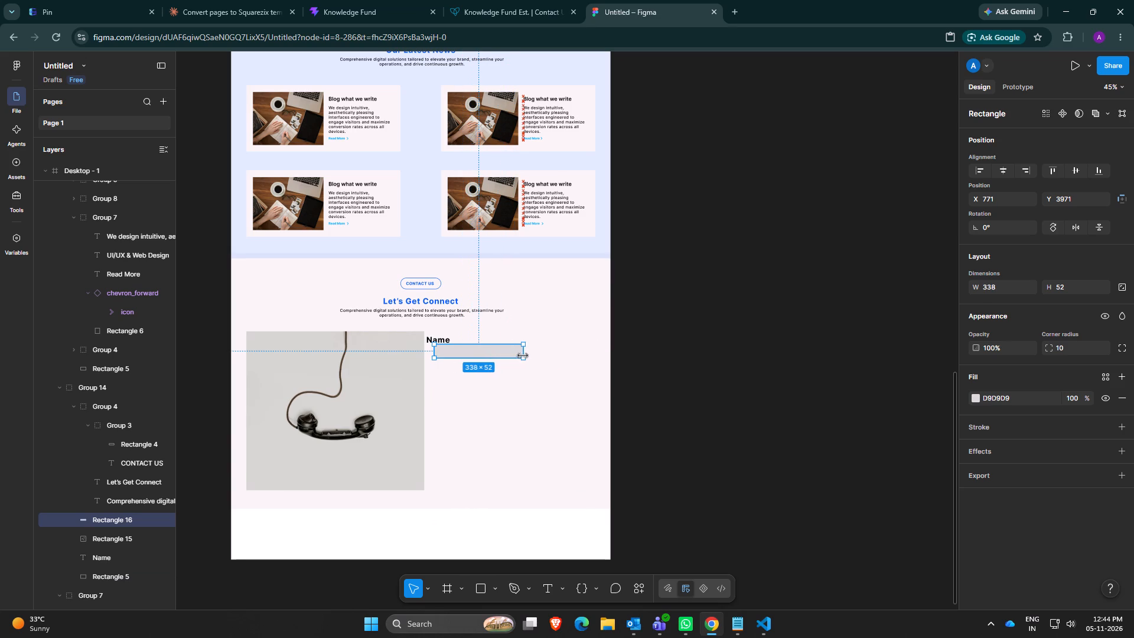
Shrink the grey bar under the Name label to about 305 wide and 40 high.
drag(523, 356, 516, 356)
click(473, 346)
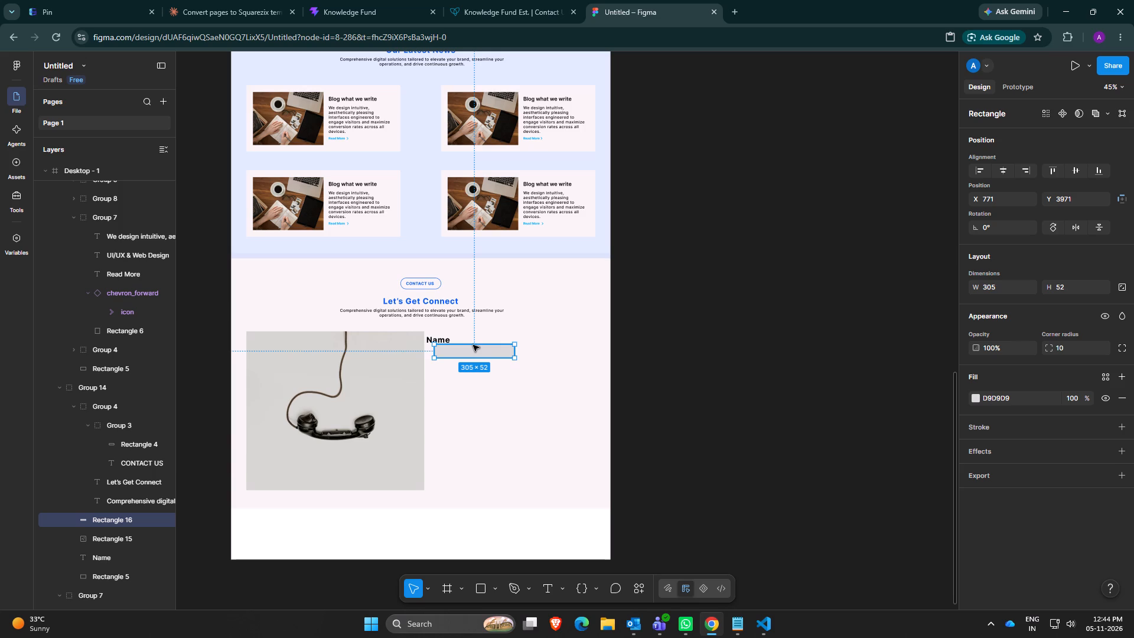
click(481, 357)
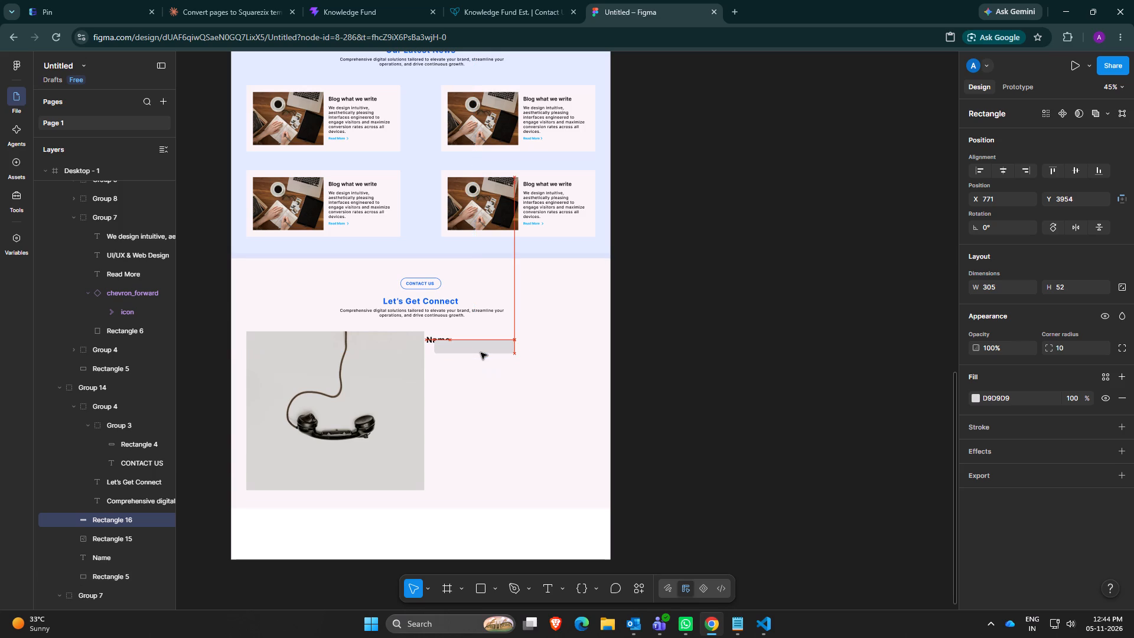
click(477, 357)
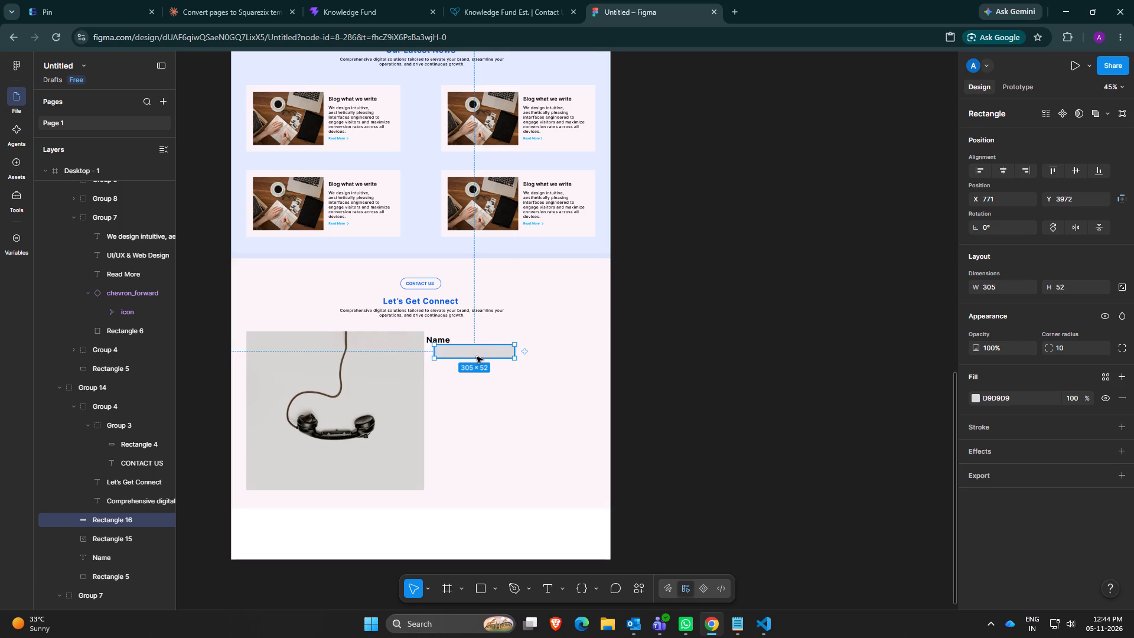
click(471, 360)
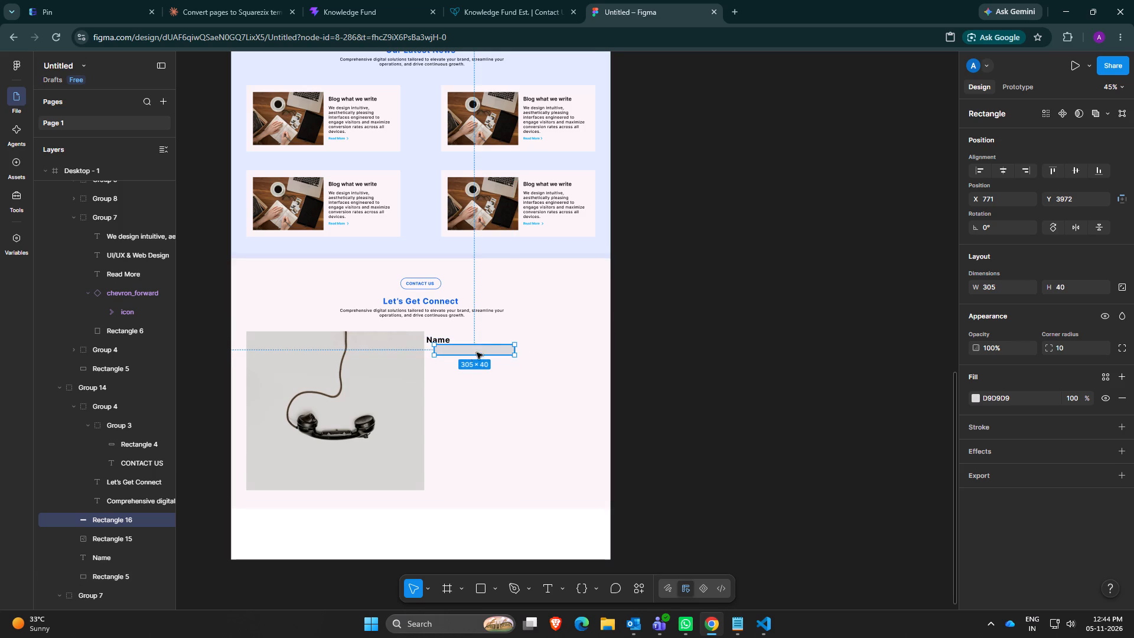
click(485, 349)
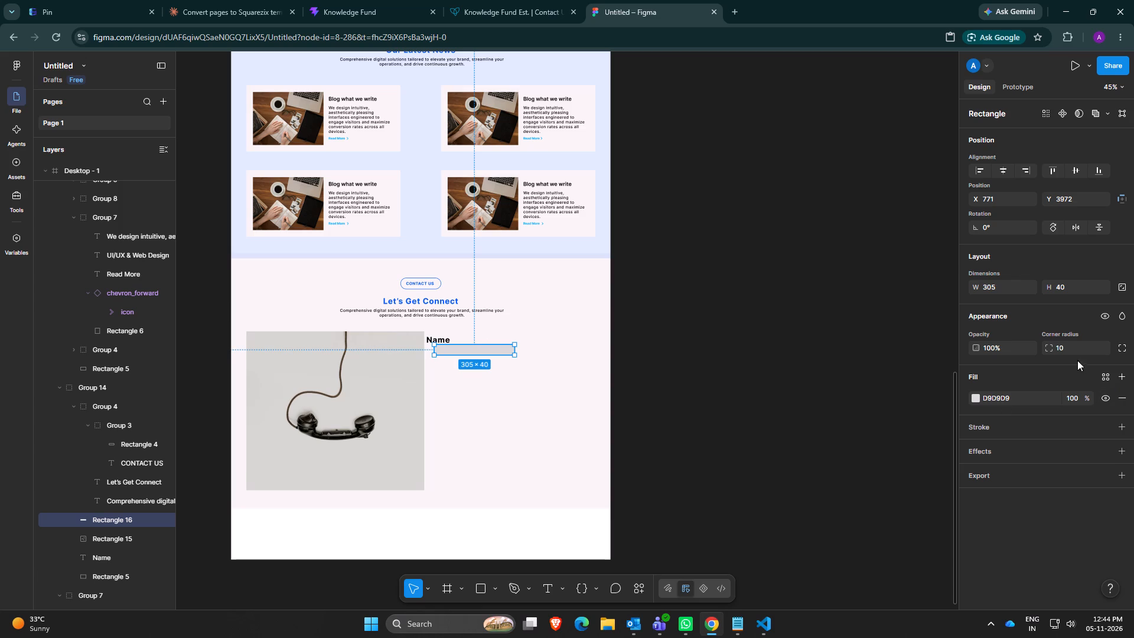
Set the corner radius of the grey bar under the Name label to 5.
click(1072, 347)
key(BackSpace)
key(5)
key(Return)
Move the Name label over the start of the grey bar, at about X 777, Y 3922.
click(441, 338)
drag(439, 340, 447, 338)
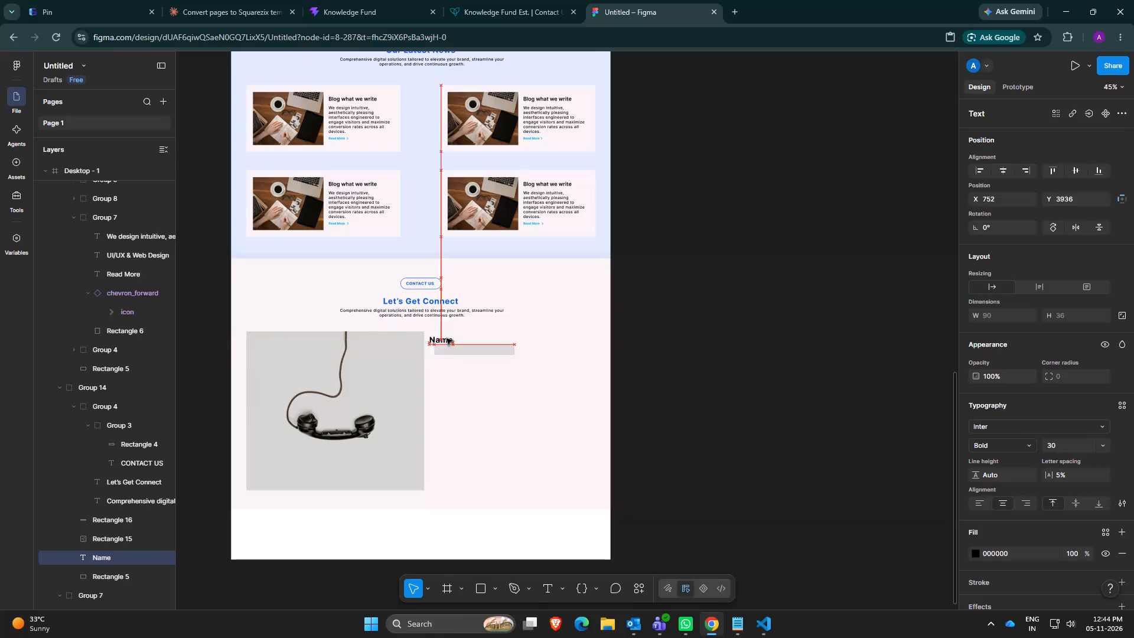
drag(447, 338, 448, 337)
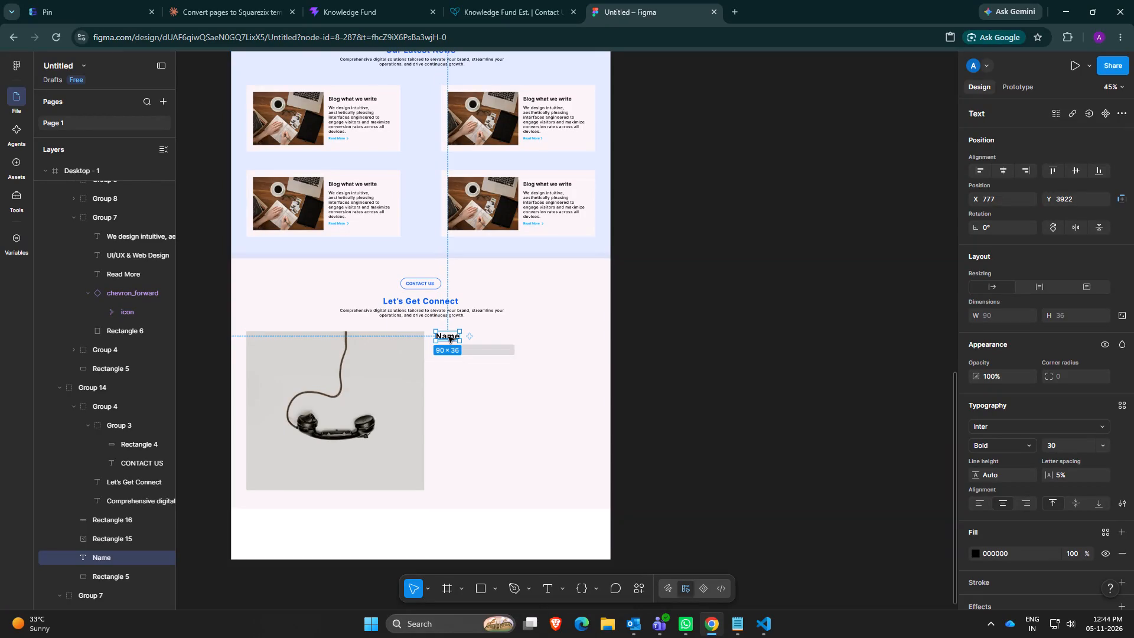
Set the Name label's font weight to Medium and its size to 15, and finish editing the text.
double_click(448, 337)
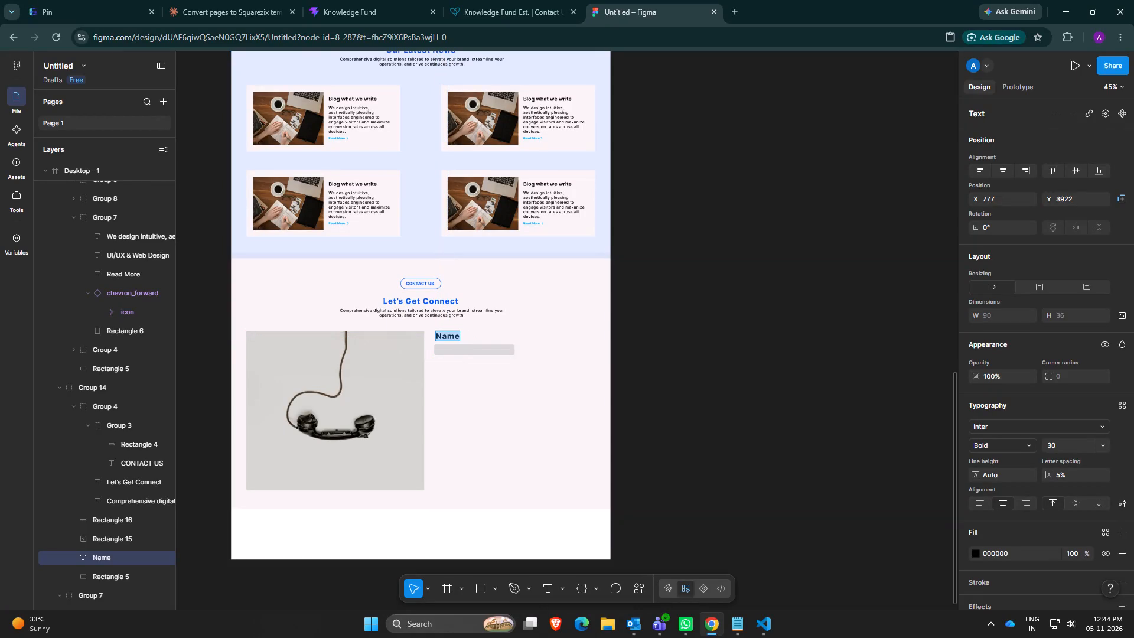
click(996, 447)
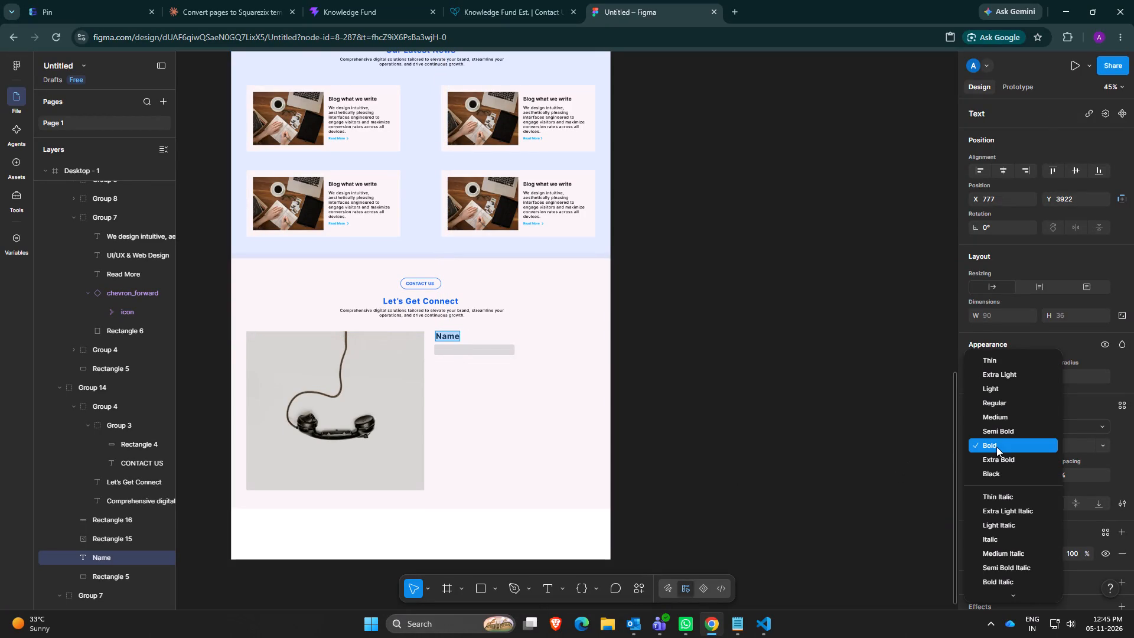
click(1002, 418)
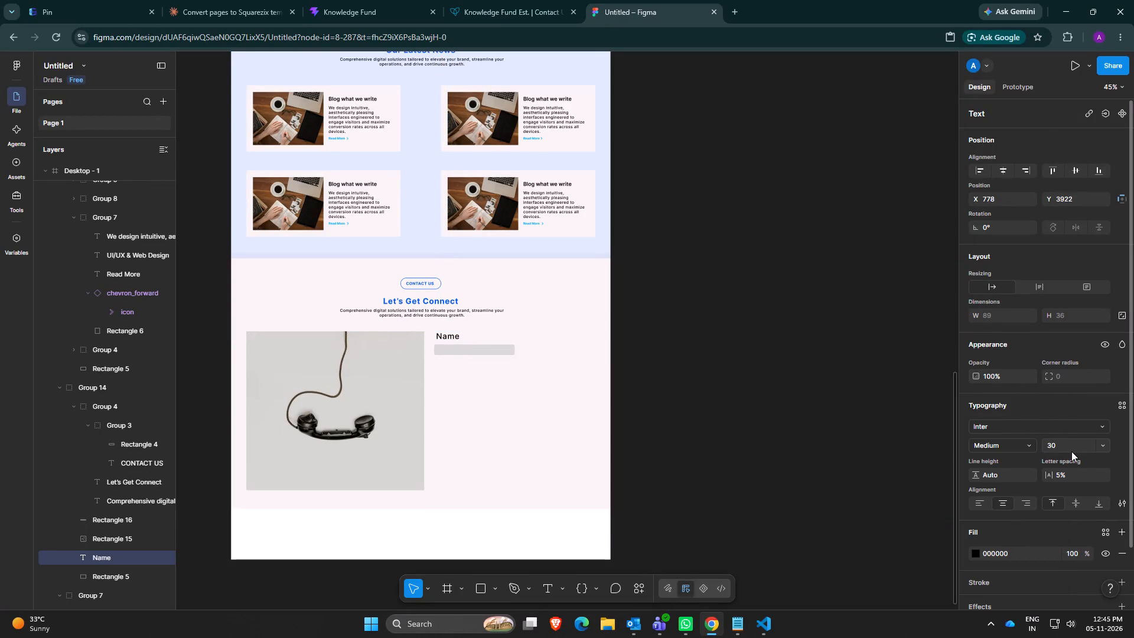
click(1071, 443)
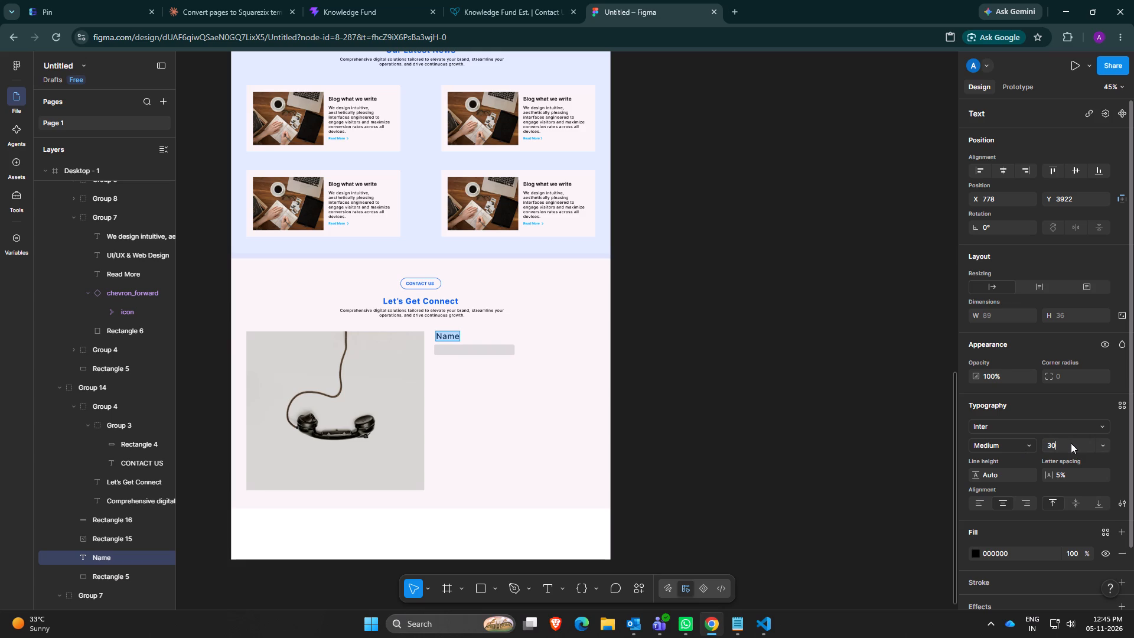
key(BackSpace)
text(15)
key(Return)
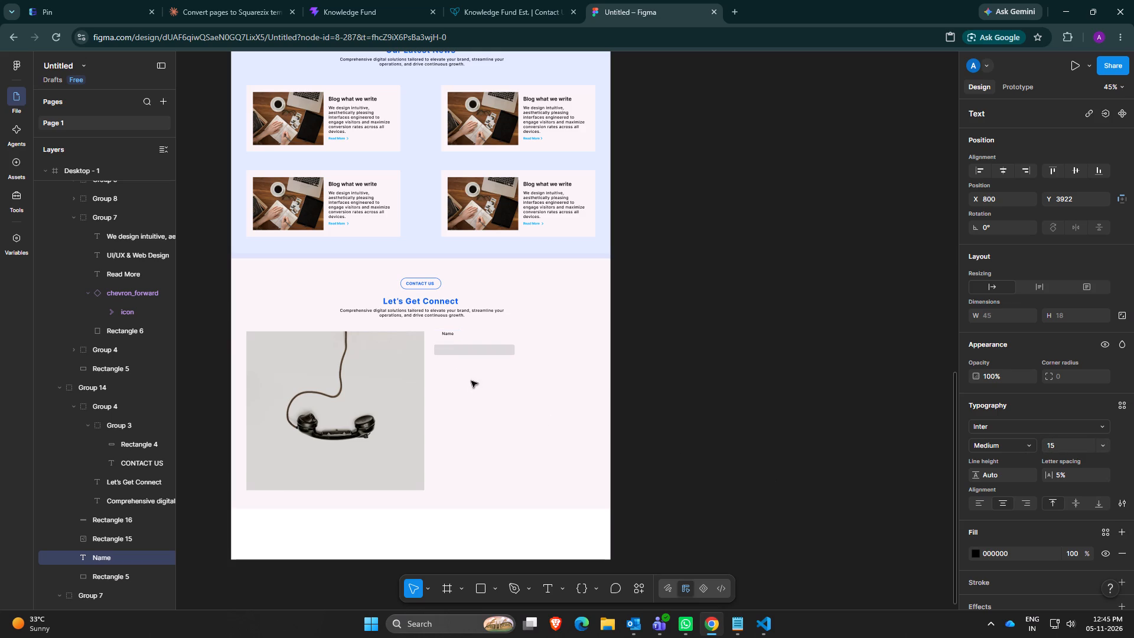
click(454, 352)
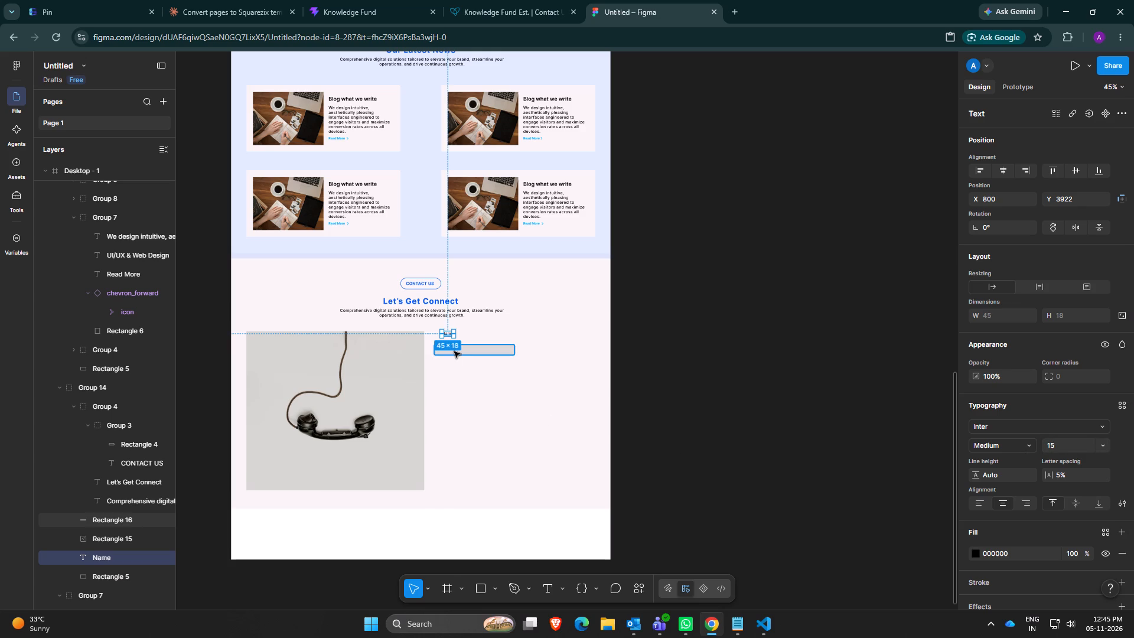
Move the grey bar up directly beneath the Name label, to about X 771, Y 3940.
click(454, 351)
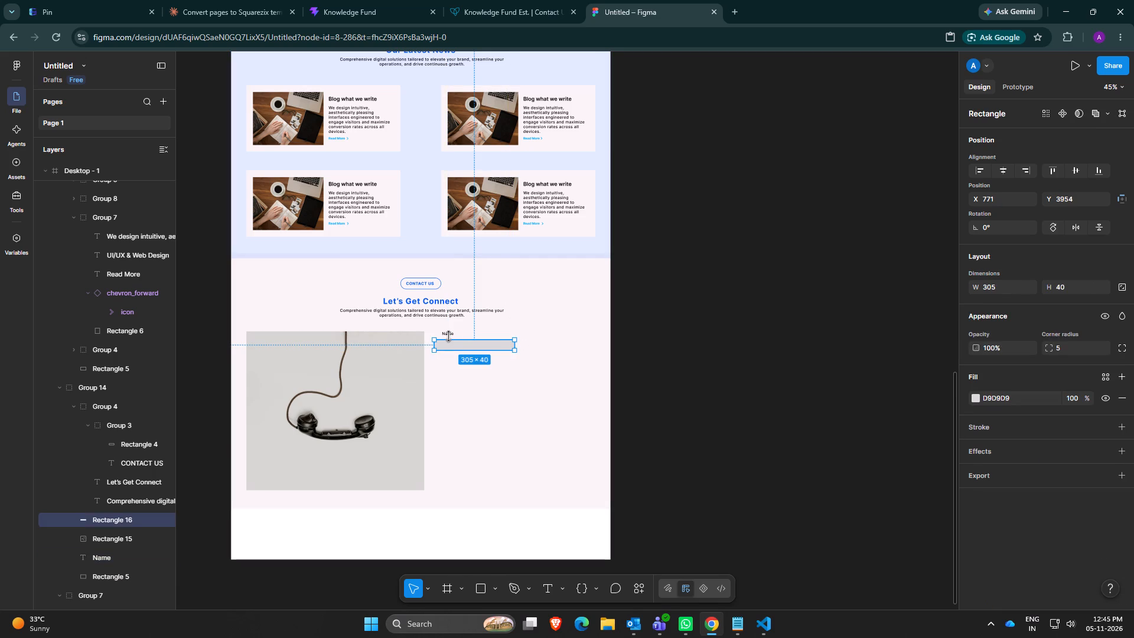
click(448, 346)
ctrl+scroll(457, 363, up, 15)
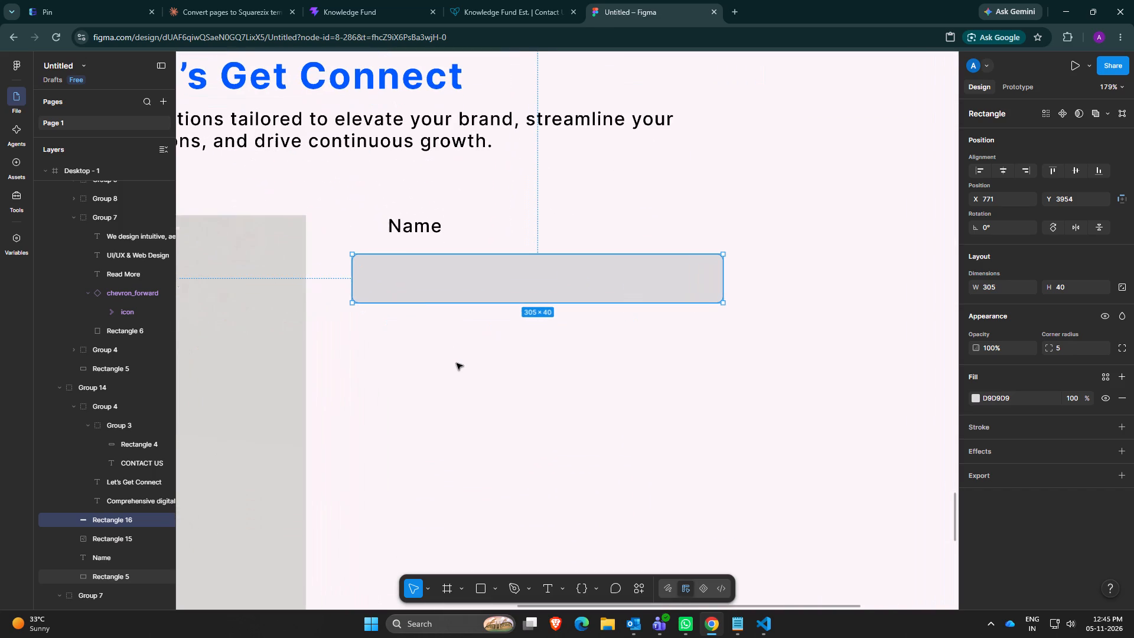
drag(417, 284, 411, 271)
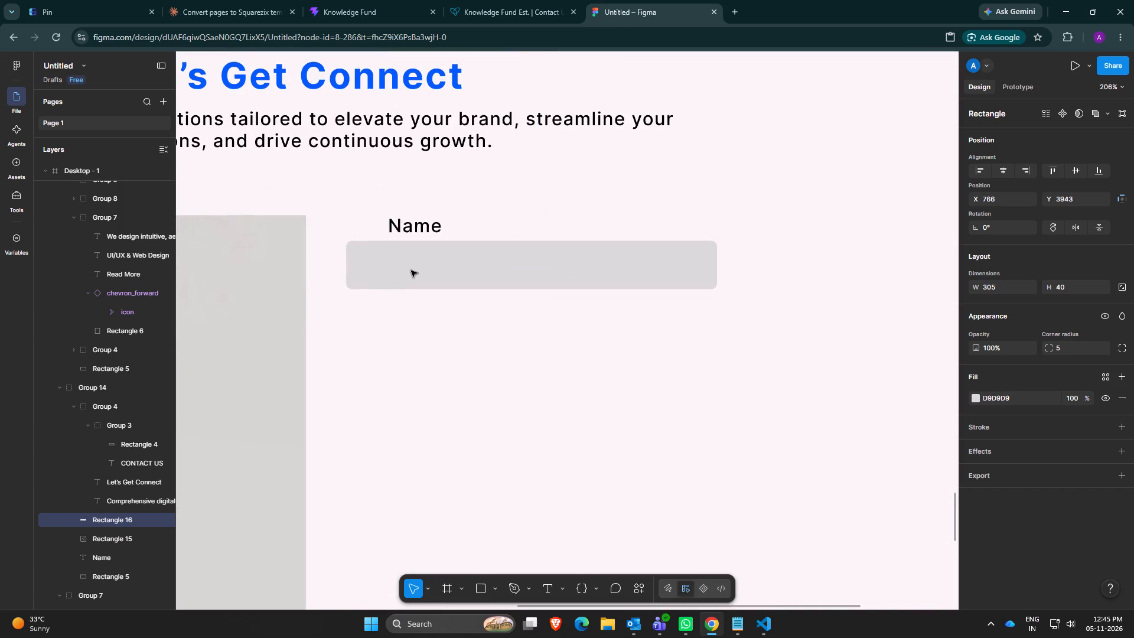
drag(411, 271, 414, 274)
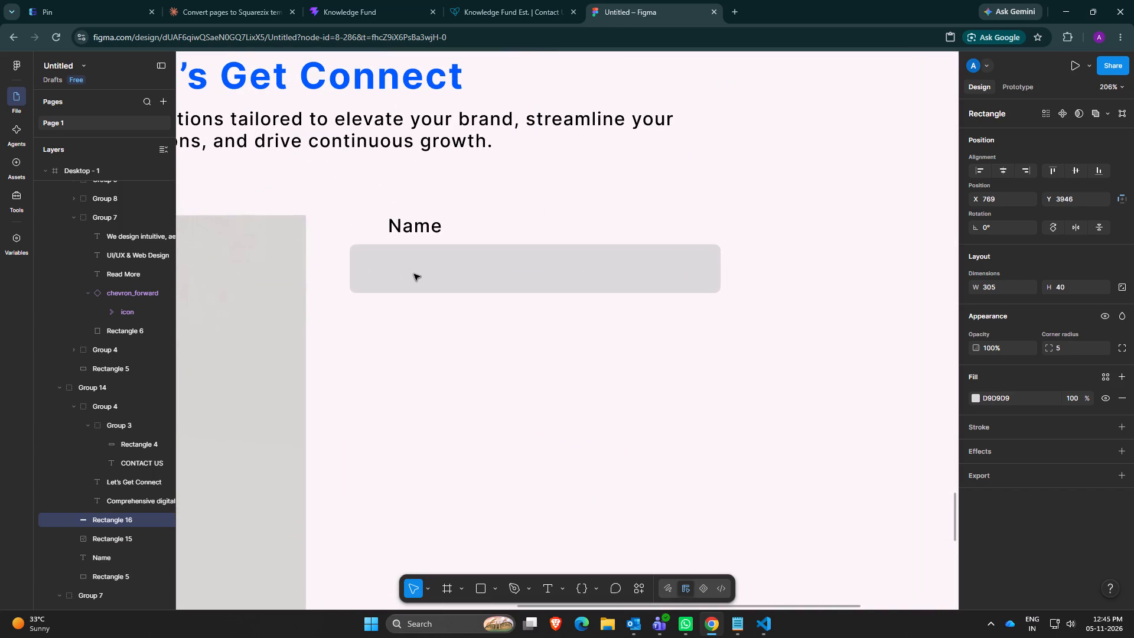
drag(414, 274, 418, 269)
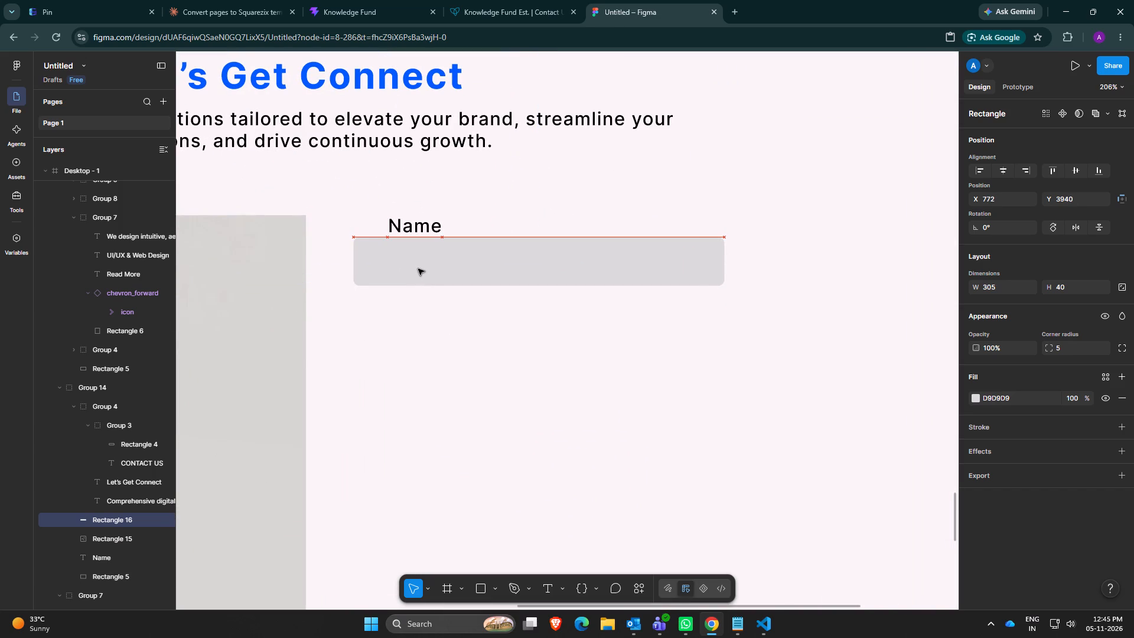
drag(418, 269, 418, 269)
Move the Name label to line up with the grey bar's left edge, at X 771, Y 3918.
click(422, 231)
drag(420, 230, 408, 227)
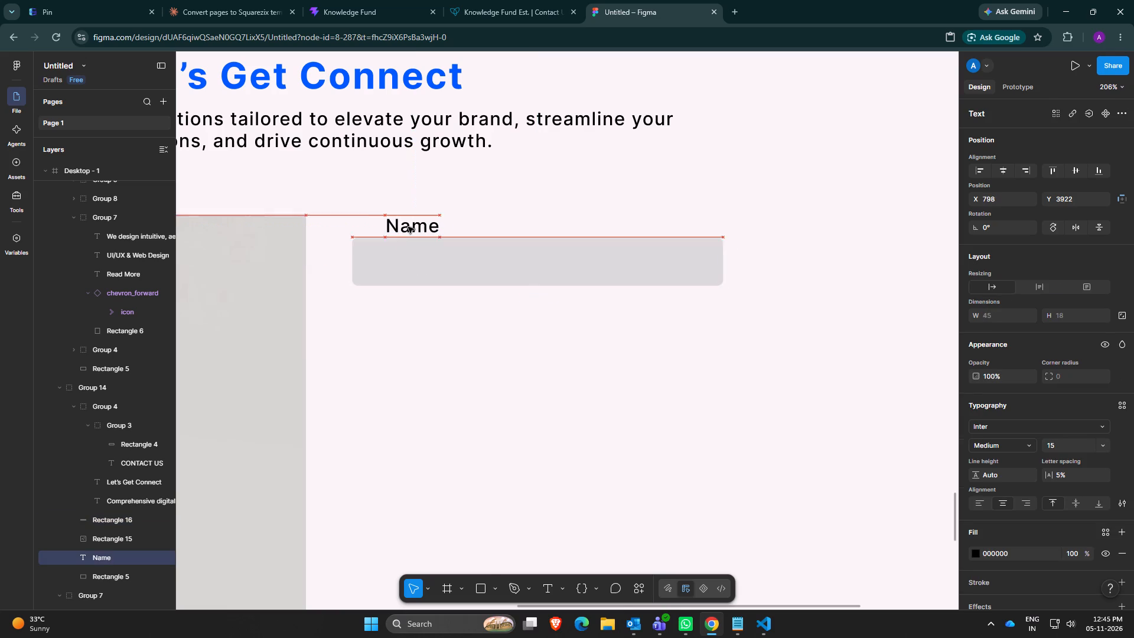
drag(408, 227, 385, 225)
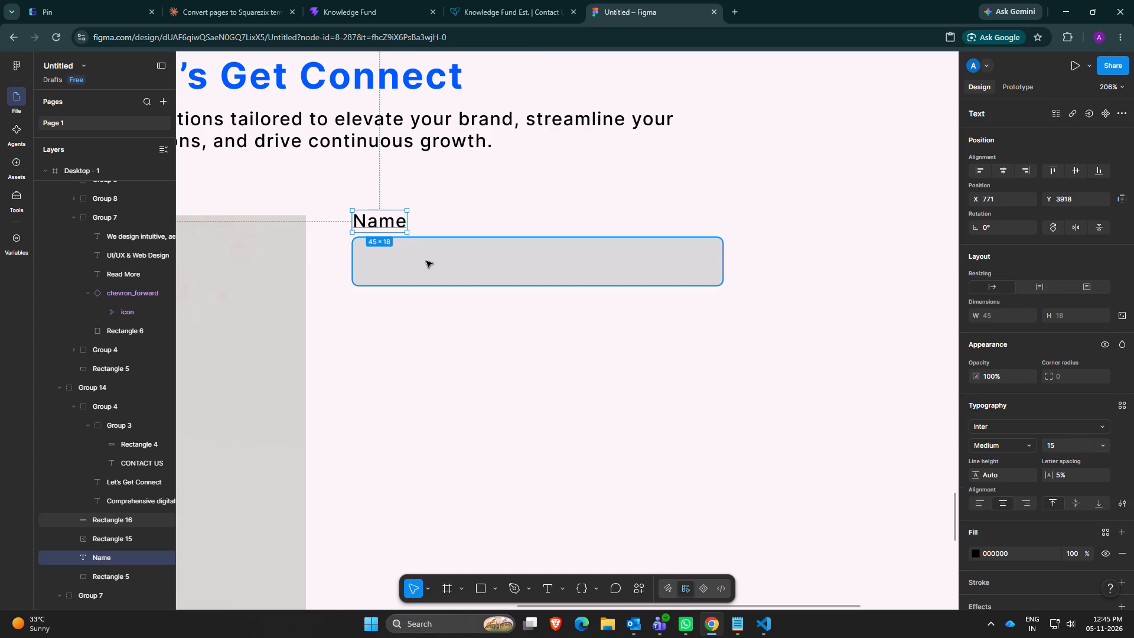
Duplicate the grey bar and place the copy beside it in the same row, at about X 1090, Y 3940.
click(426, 261)
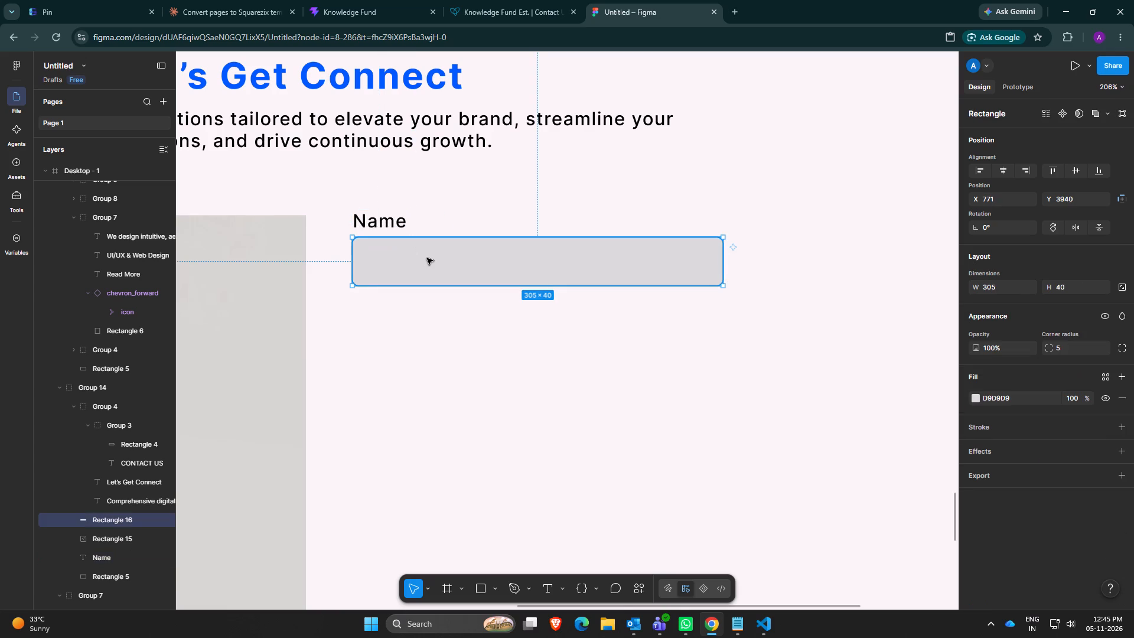
scroll(738, 448, up, 1)
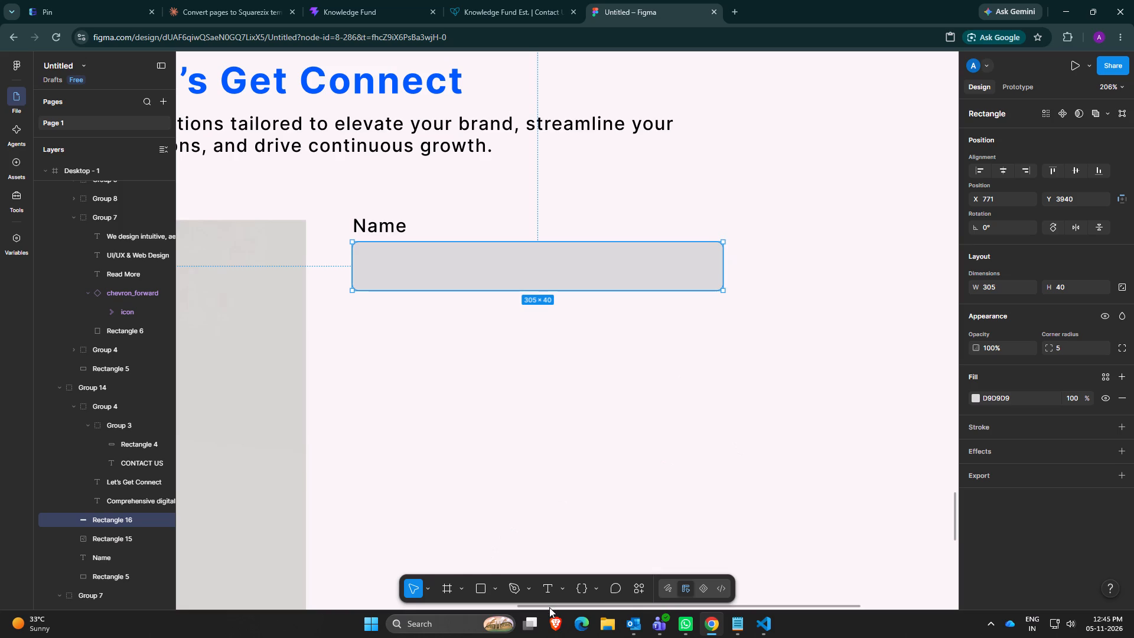
drag(549, 607, 556, 604)
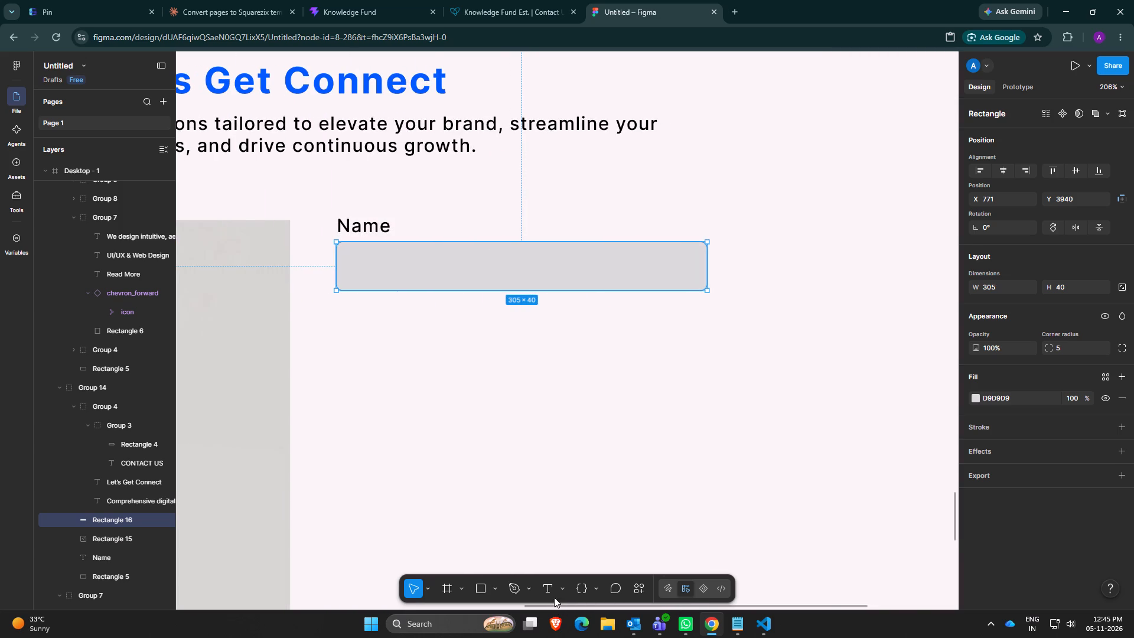
right_click(556, 267)
click(500, 263)
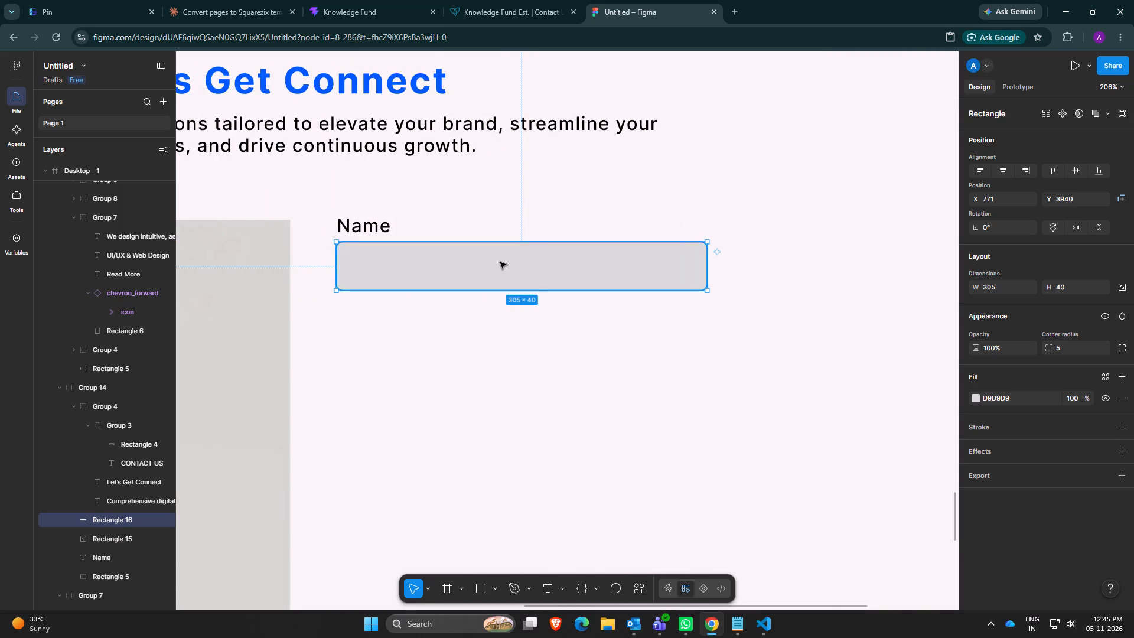
alt+drag(500, 262, 693, 262)
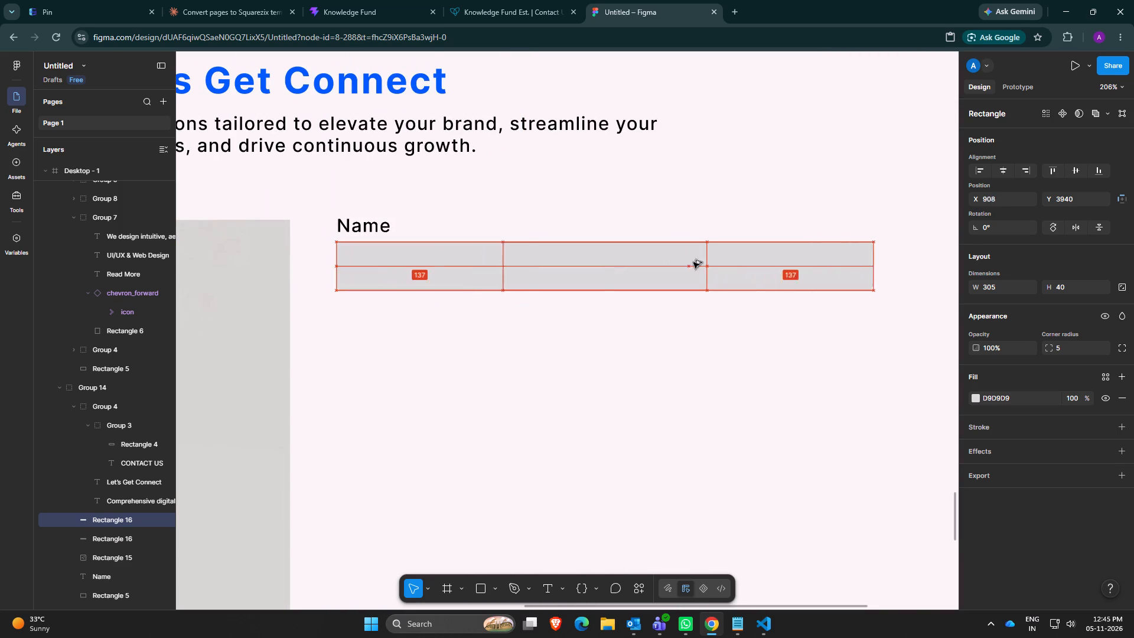
alt+drag(693, 262, 872, 262)
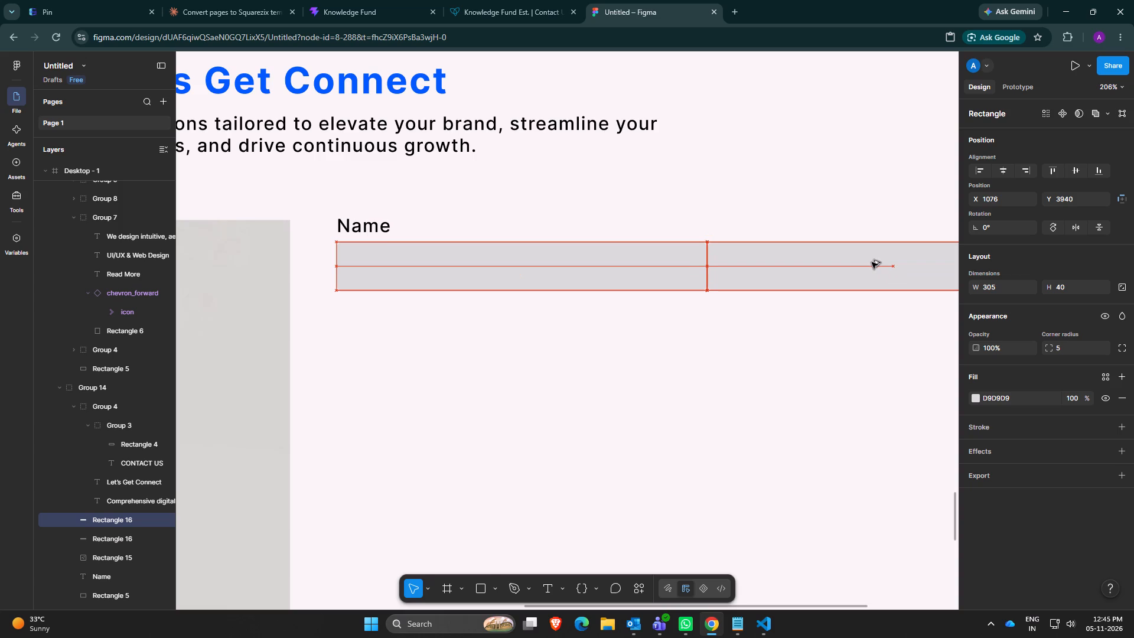
alt+drag(872, 262, 888, 263)
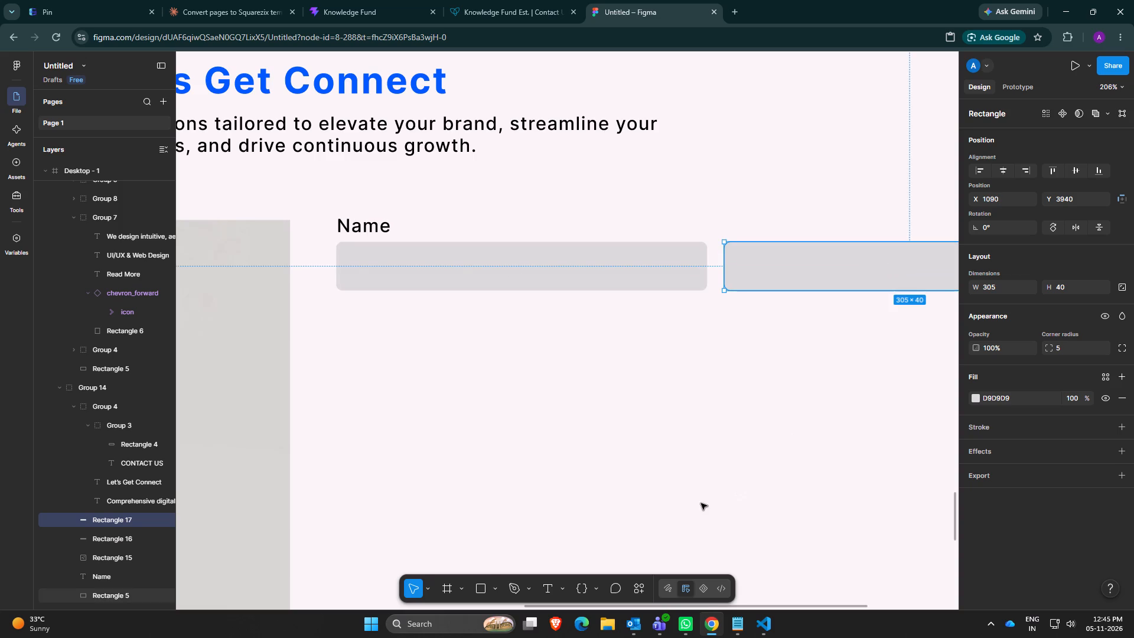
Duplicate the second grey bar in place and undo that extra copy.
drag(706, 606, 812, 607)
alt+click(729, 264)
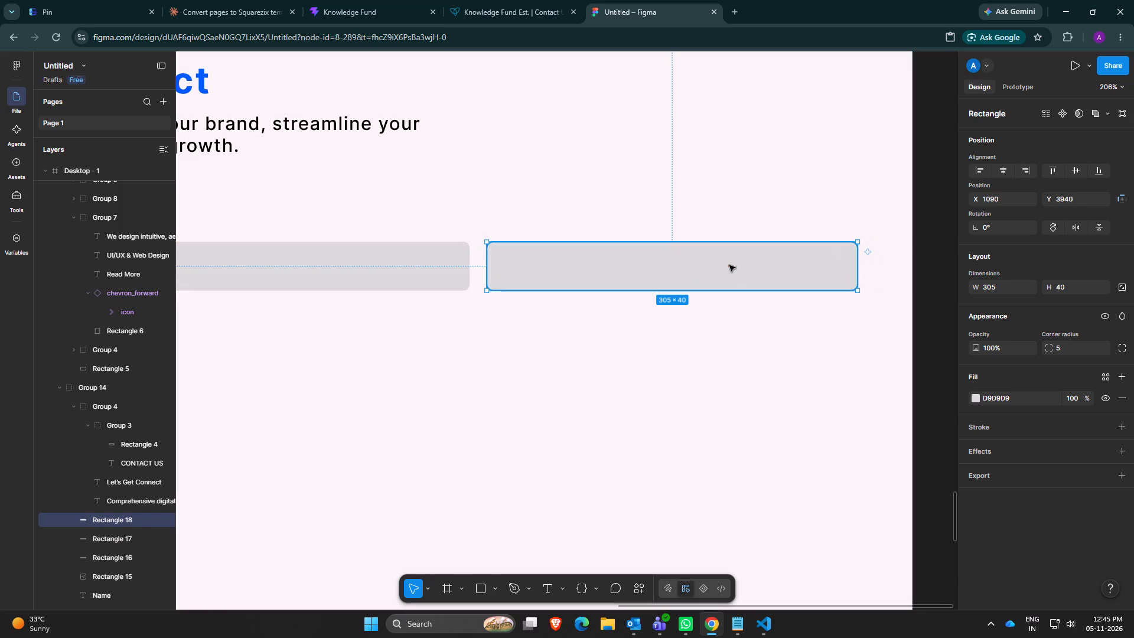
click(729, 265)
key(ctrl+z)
Move the second grey bar farther from the first along the same row, to about X 1106.
drag(679, 266, 703, 266)
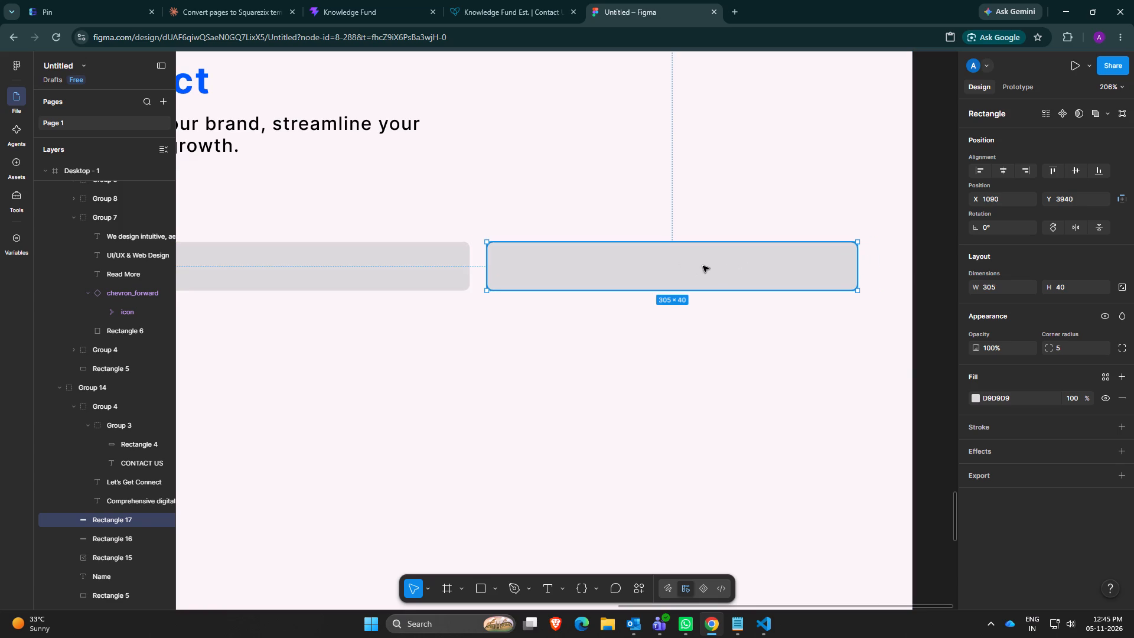
drag(703, 266, 698, 265)
Narrow the second grey bar to a width of about 276, keeping the end nearest the first bar fixed.
ctrl+scroll(698, 265, down, 8)
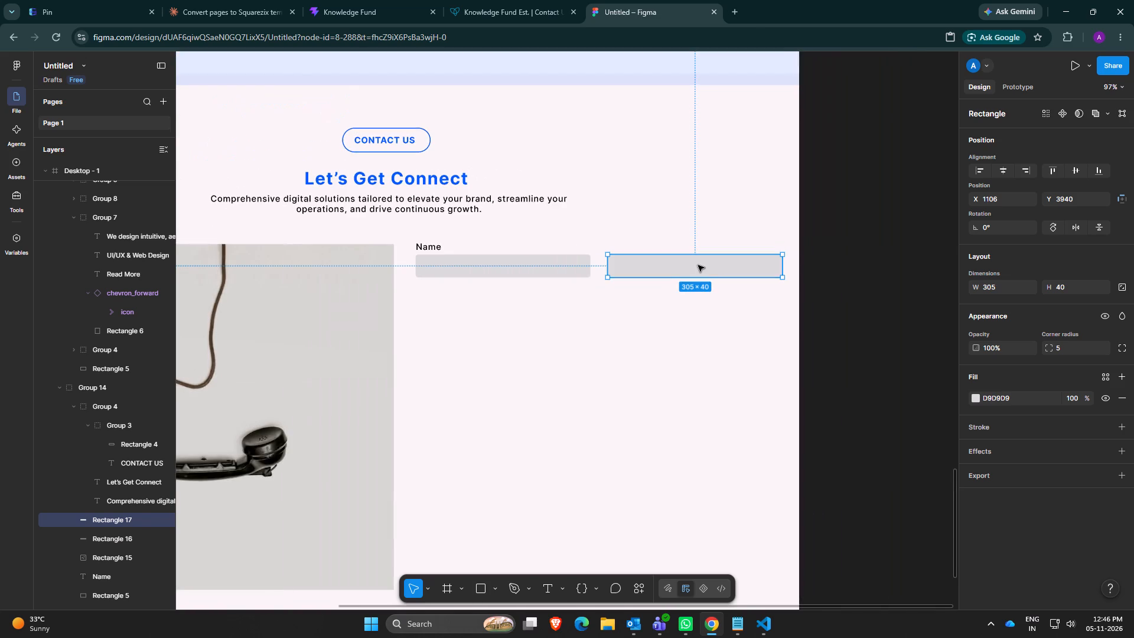
ctrl+scroll(698, 265, down, 5)
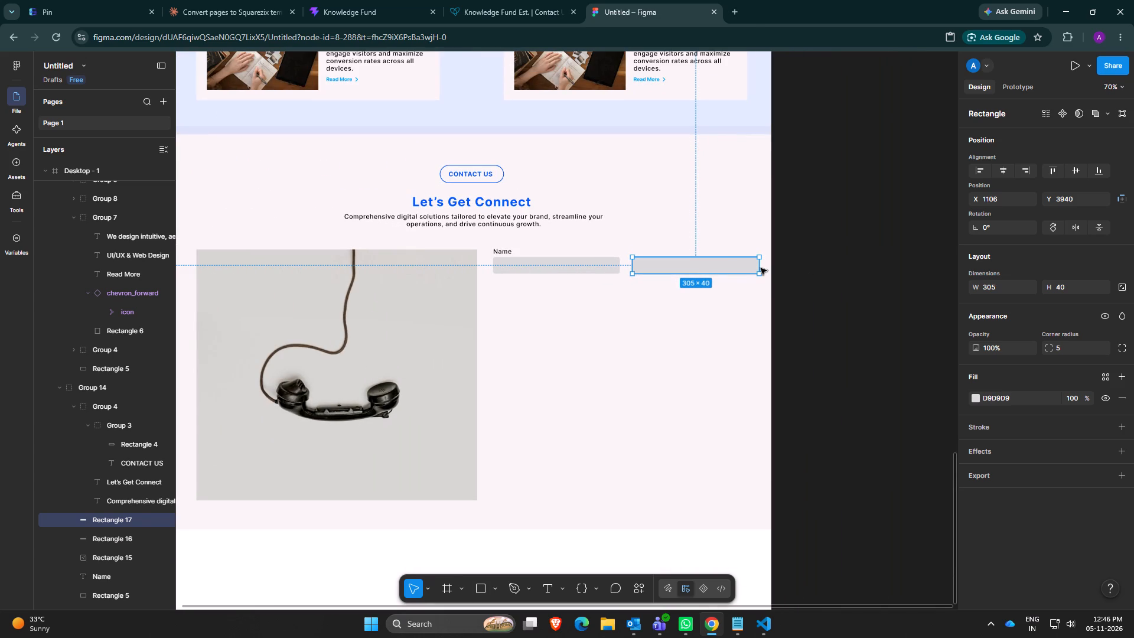
drag(760, 268, 744, 267)
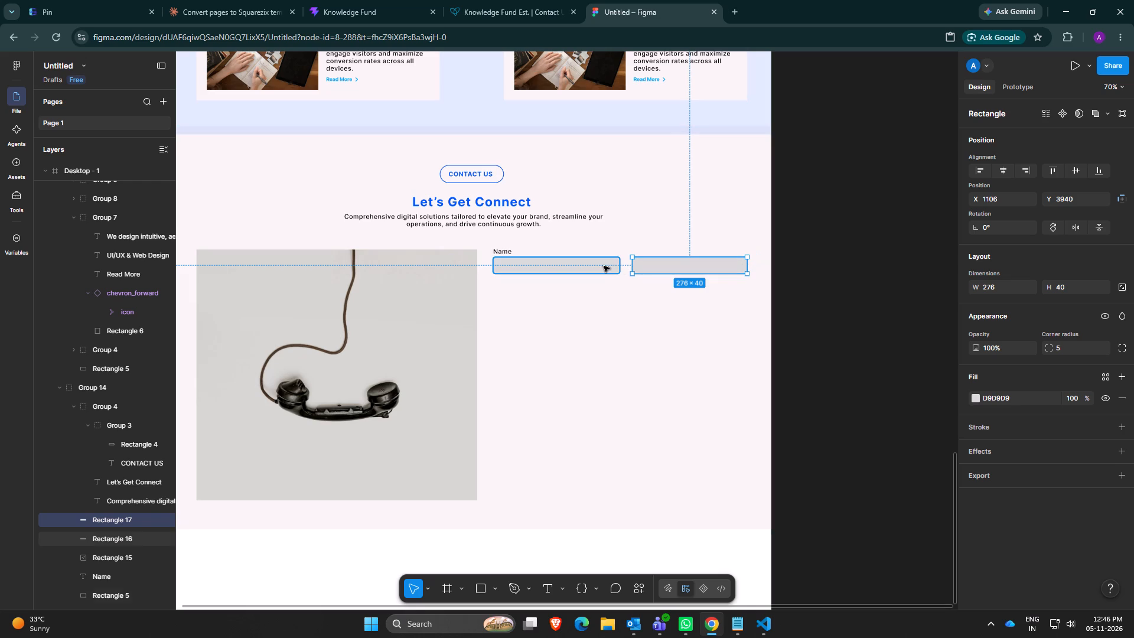
Narrow the grey bar under the Name label slightly, keeping the end nearest the telephone photo fixed.
click(603, 266)
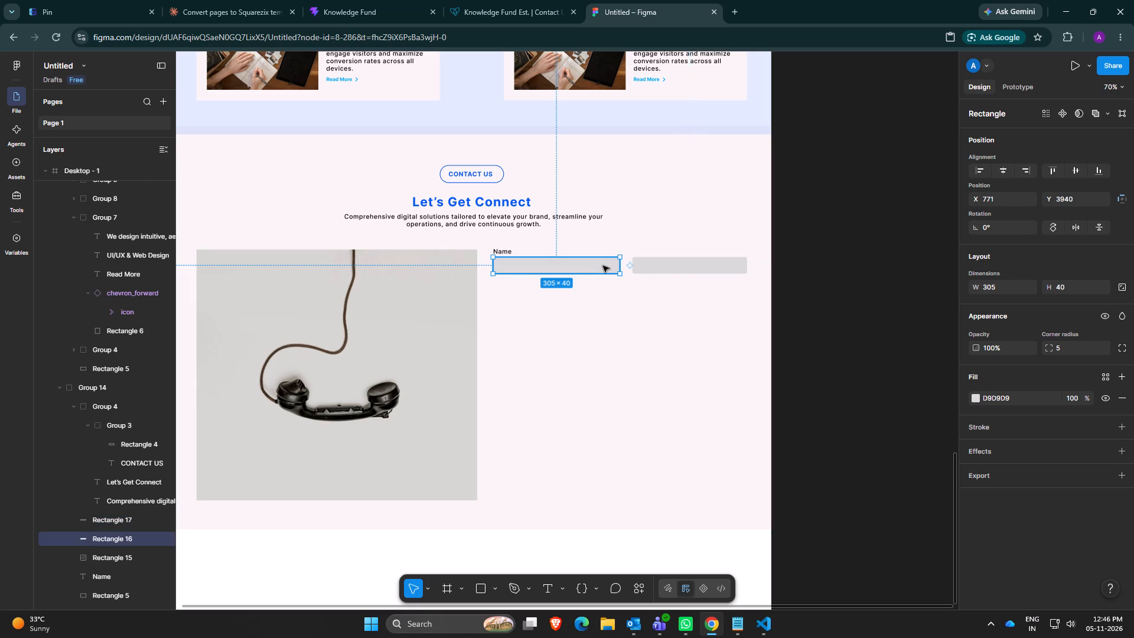
drag(618, 265, 612, 265)
Widen the second grey bar toward the first to a width of about 302, keeping its outer end fixed.
click(636, 265)
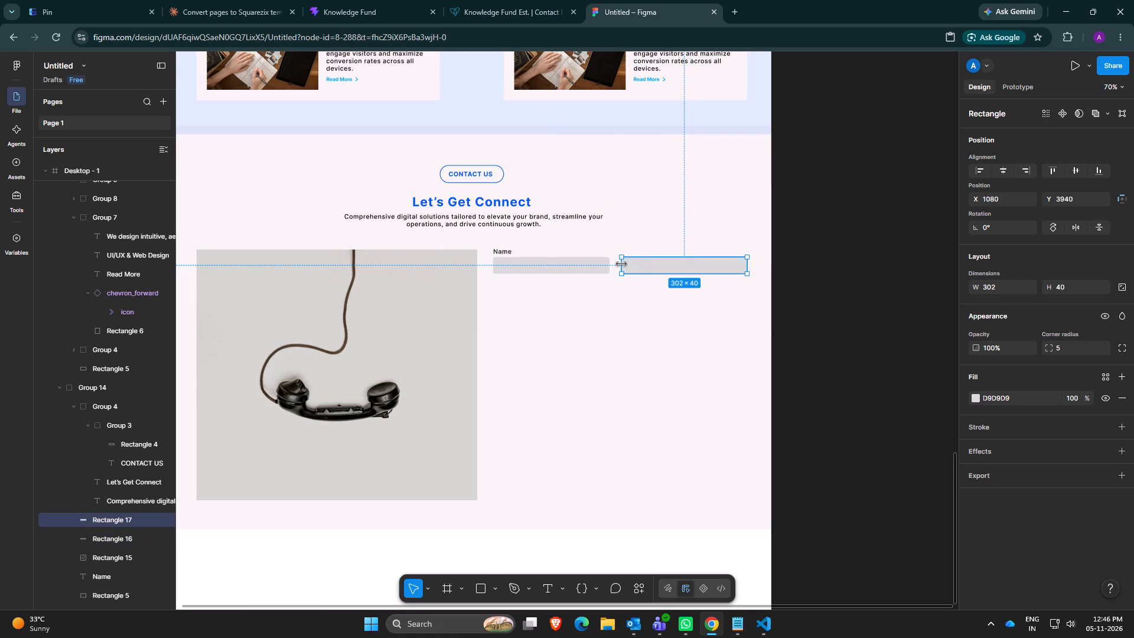
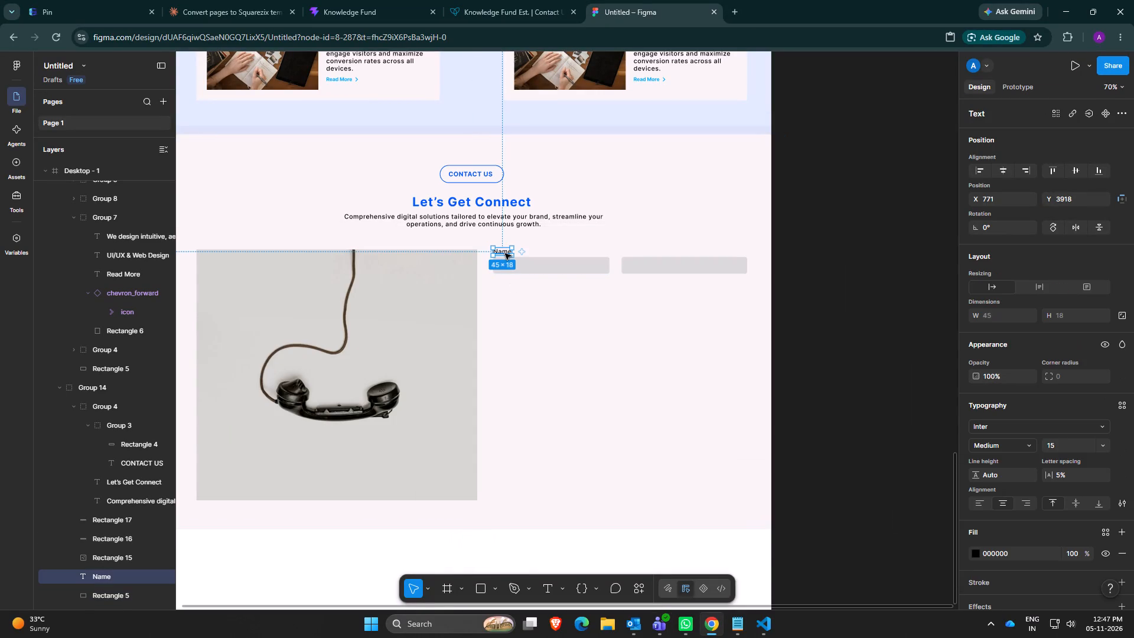
Duplicate the Name label along its row and place the copy above the second grey bar at about X 1080, Y 3918.
alt+drag(505, 253, 615, 253)
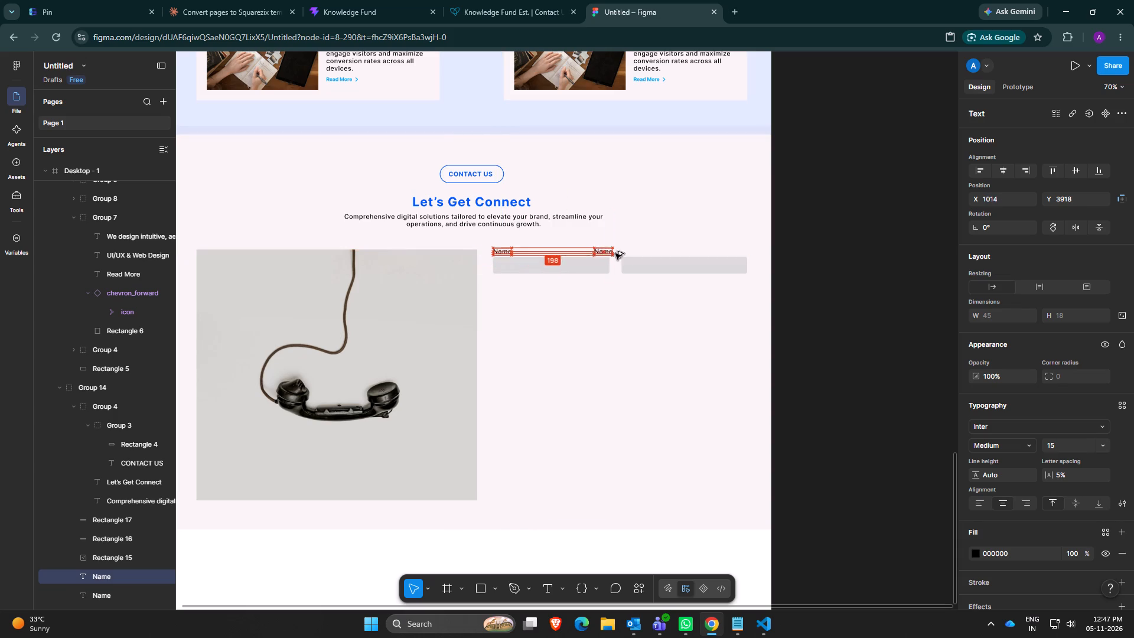
alt+drag(615, 253, 638, 252)
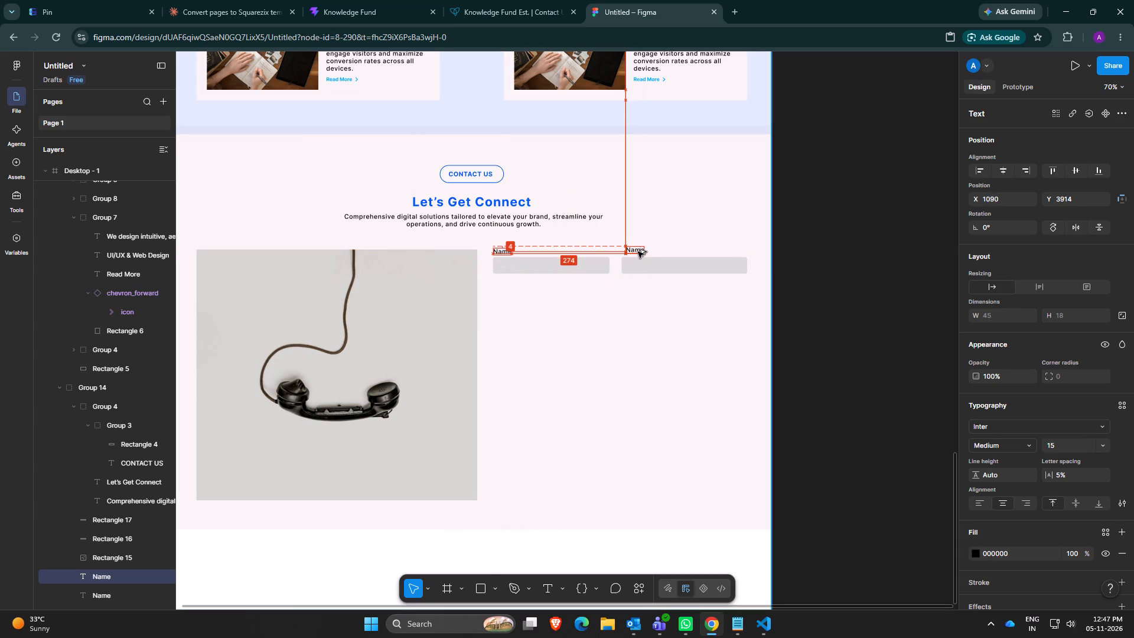
alt+drag(638, 252, 638, 253)
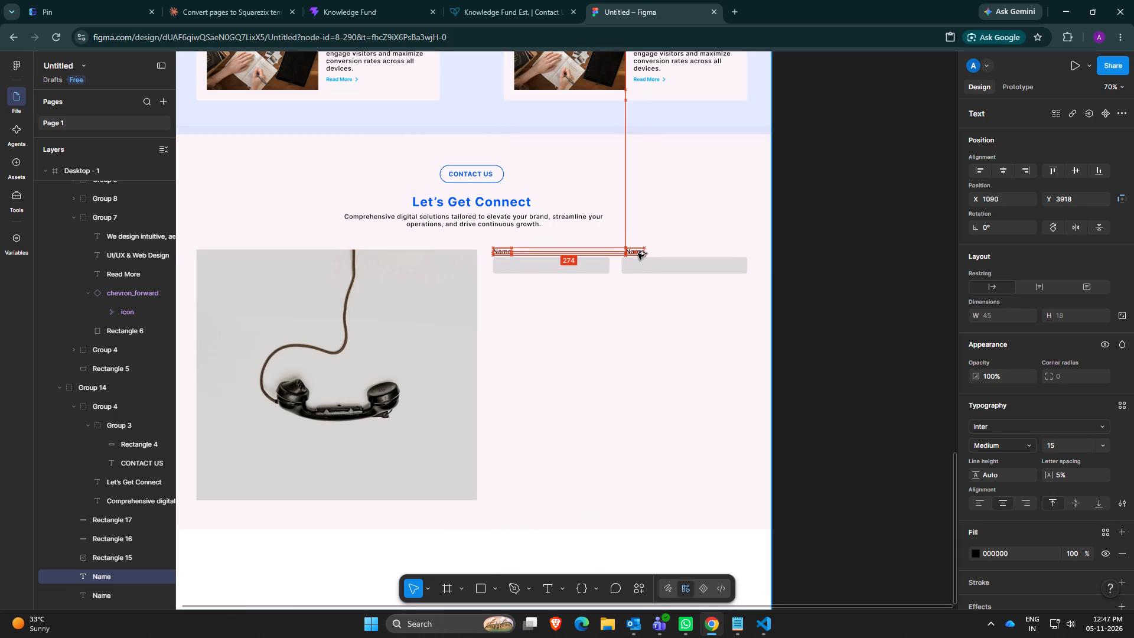
alt+drag(638, 253, 634, 253)
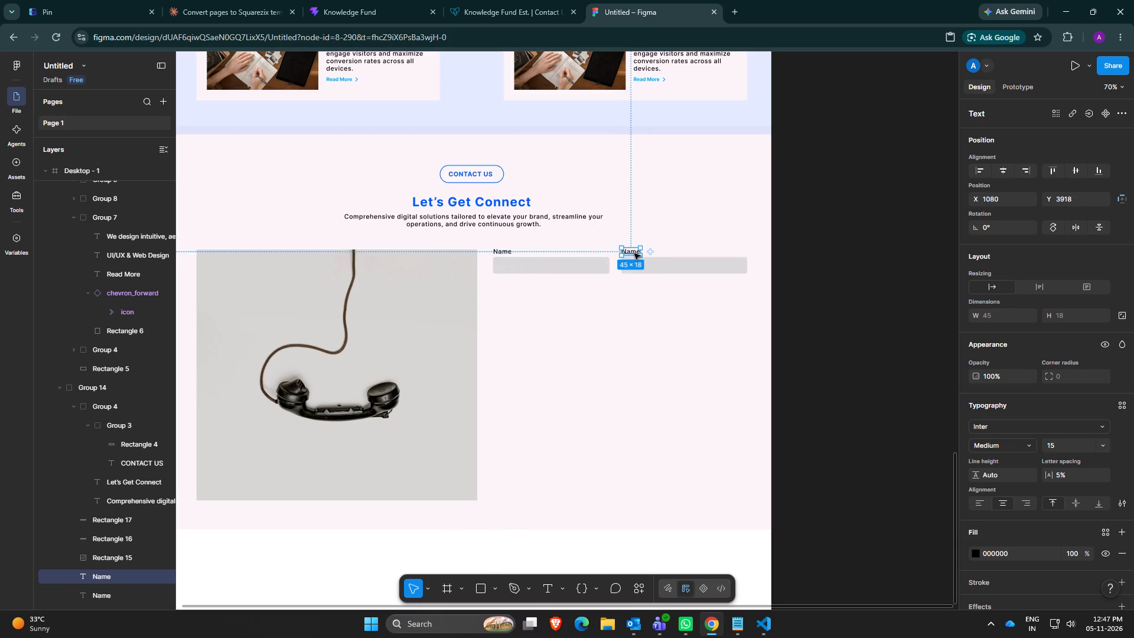
Change the copied label above the second grey bar to read Email.
double_click(634, 253)
key(BackSpace)
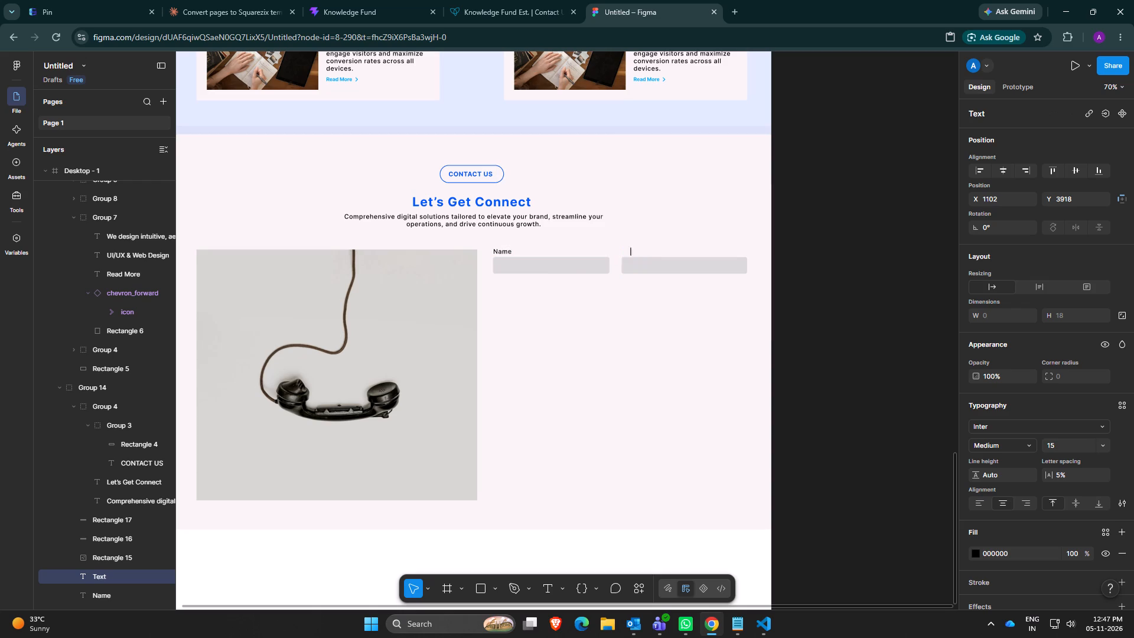
text(Email;)
key(BackSpace)
click(612, 304)
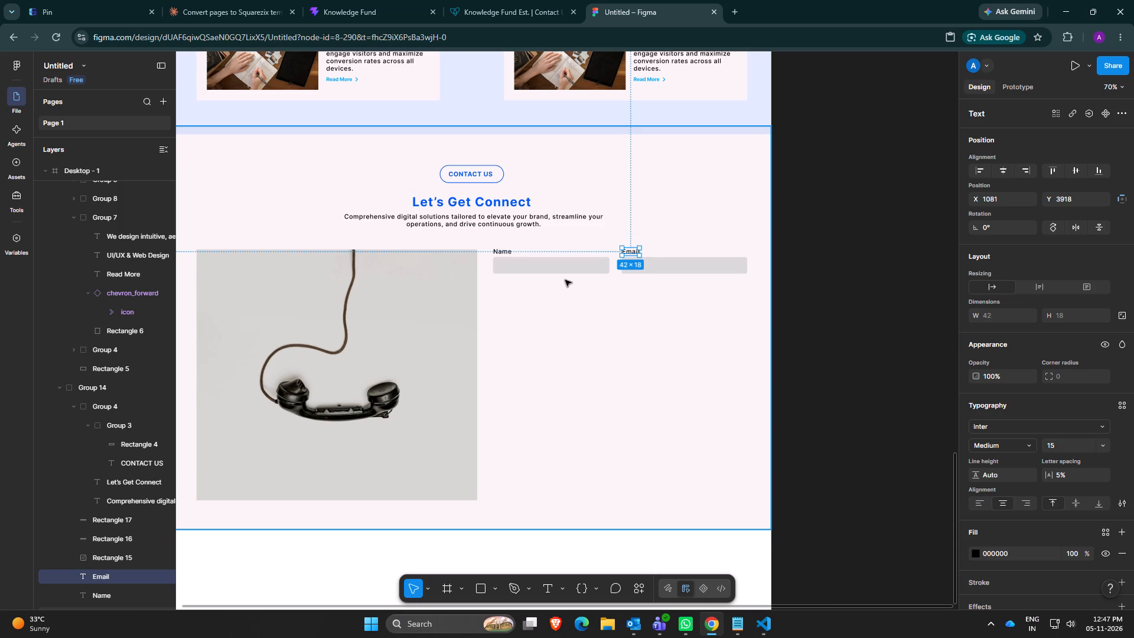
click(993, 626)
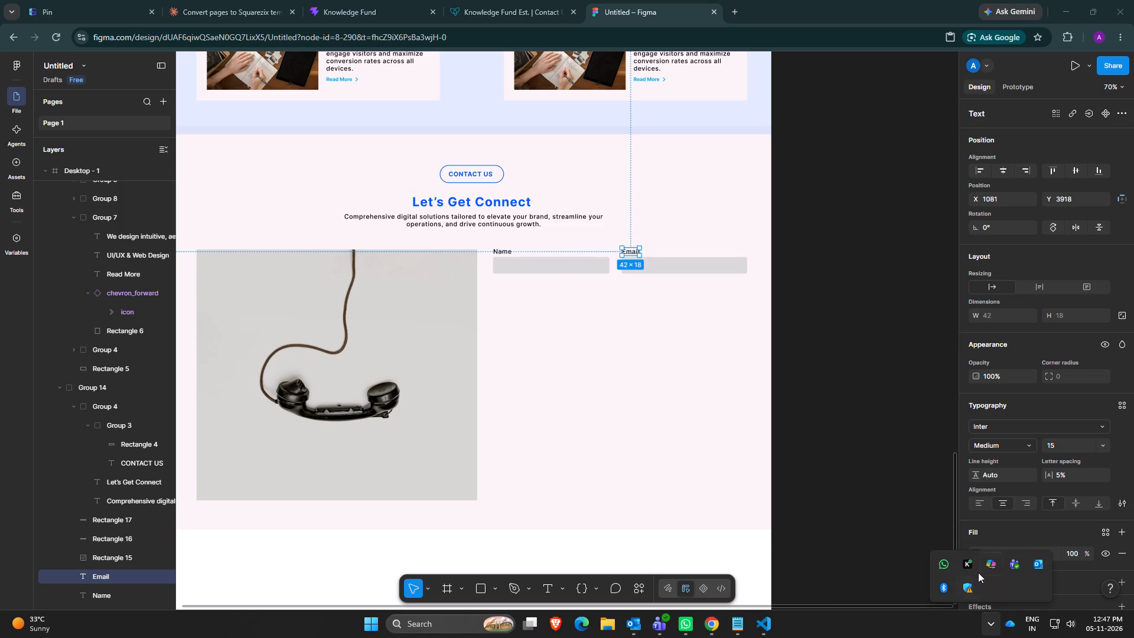
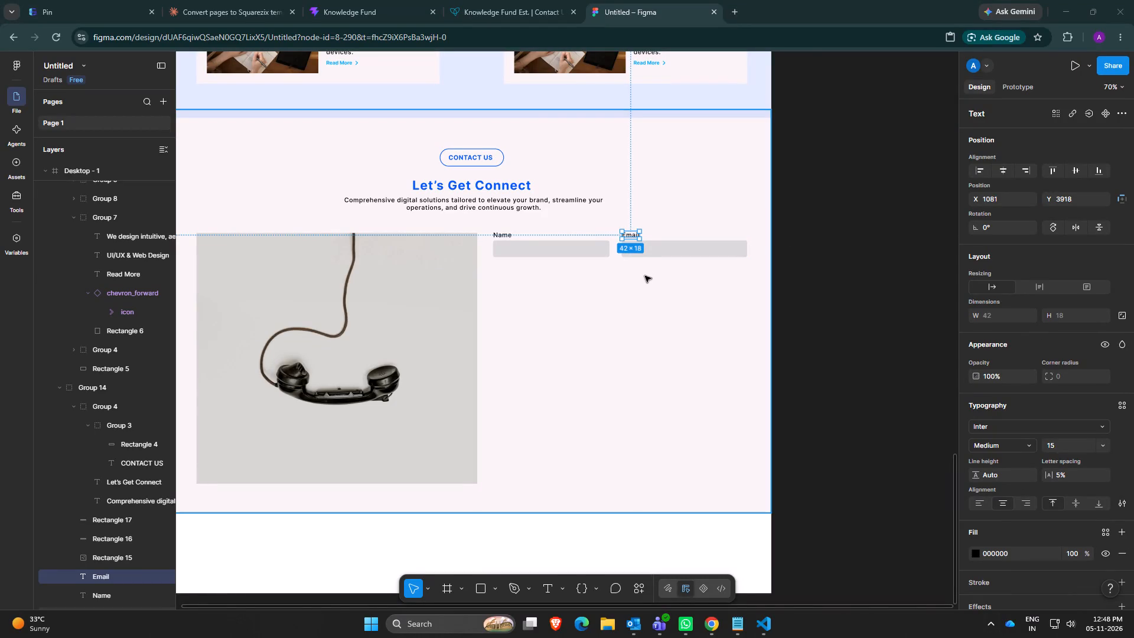
Select the grey input bar beneath the Name label in the contact form.
click(551, 243)
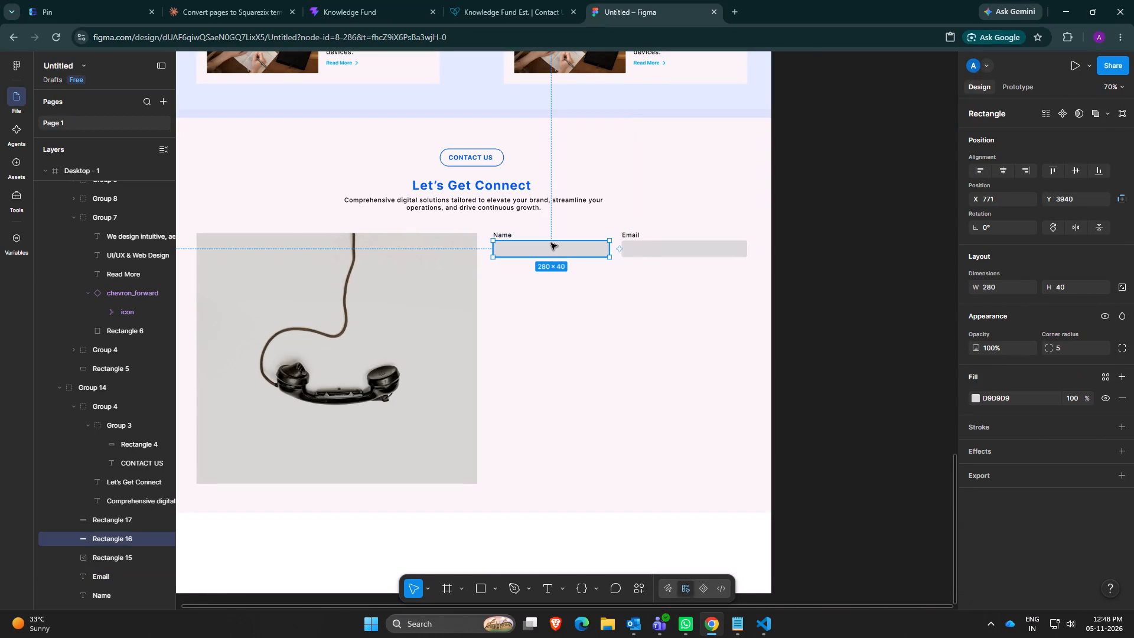
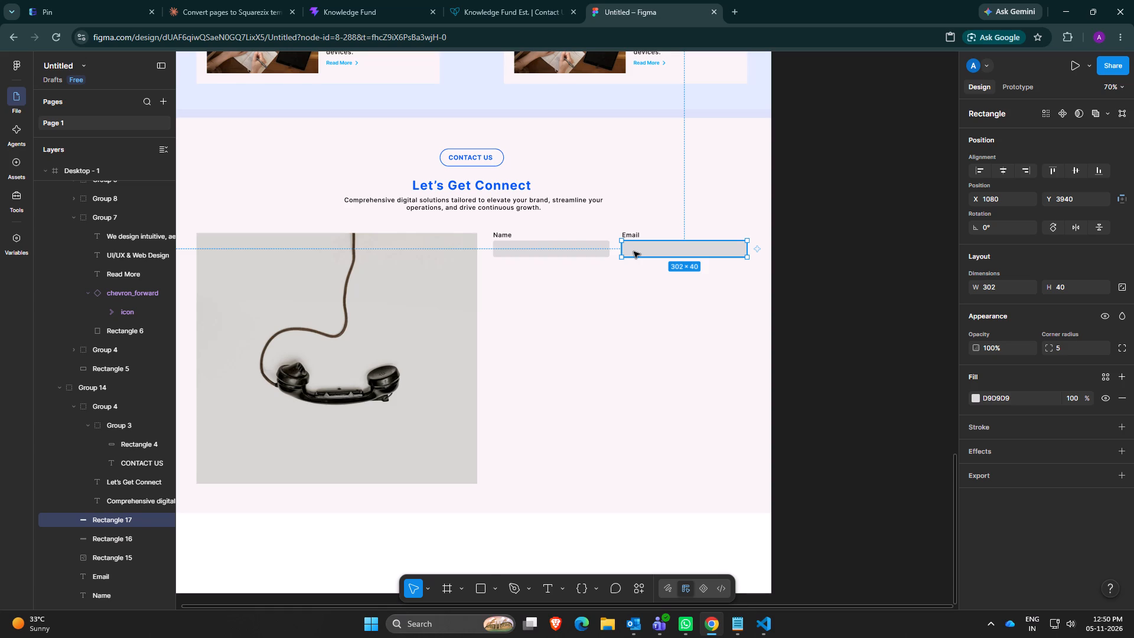
Duplicate the grey input bar under the Name label and place the copy directly below it at X 771, Y 4042.
scroll(634, 252, down, 1)
scroll(614, 300, down, 1)
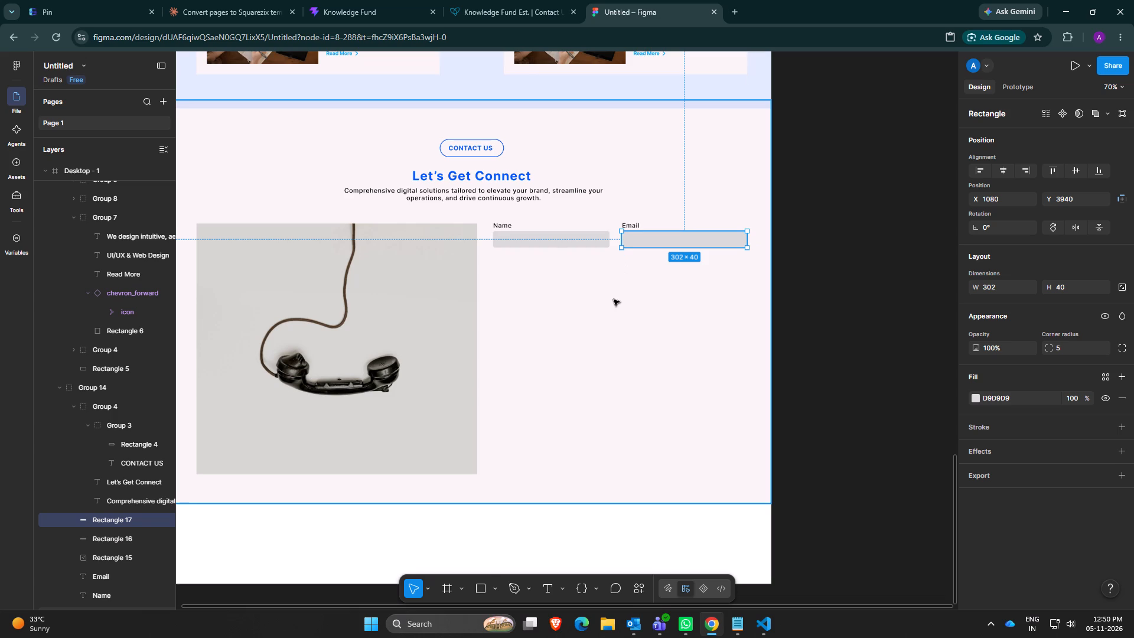
click(552, 244)
alt+drag(552, 244, 549, 287)
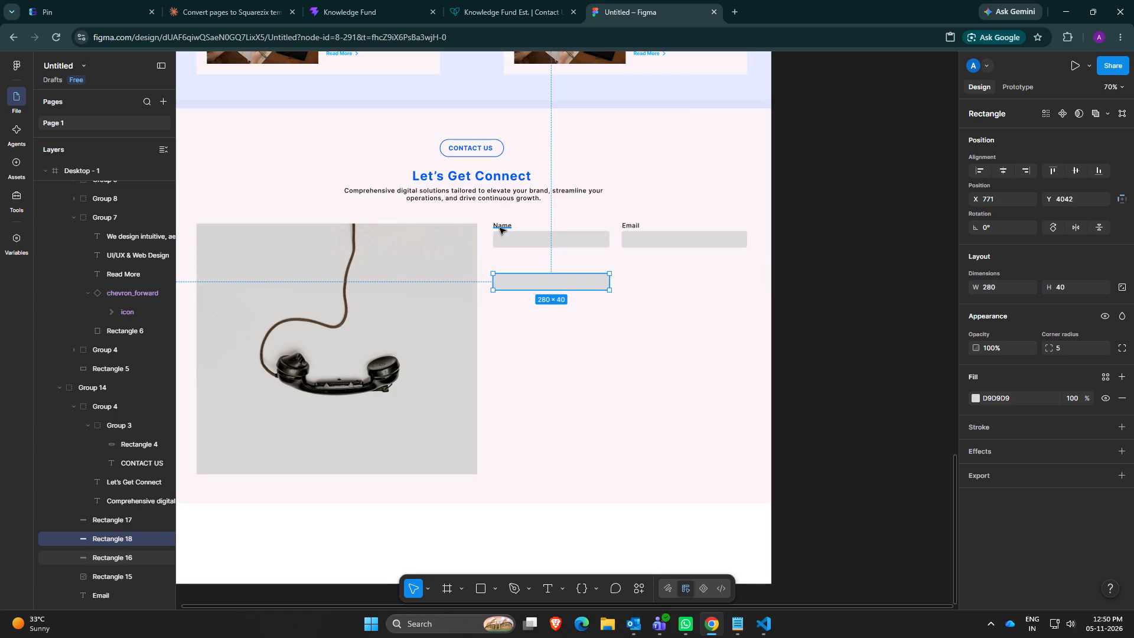
Duplicate the Name label and place the copy just above the second-row input bar at X 771, about Y 4024.
click(500, 228)
alt+drag(500, 228, 500, 249)
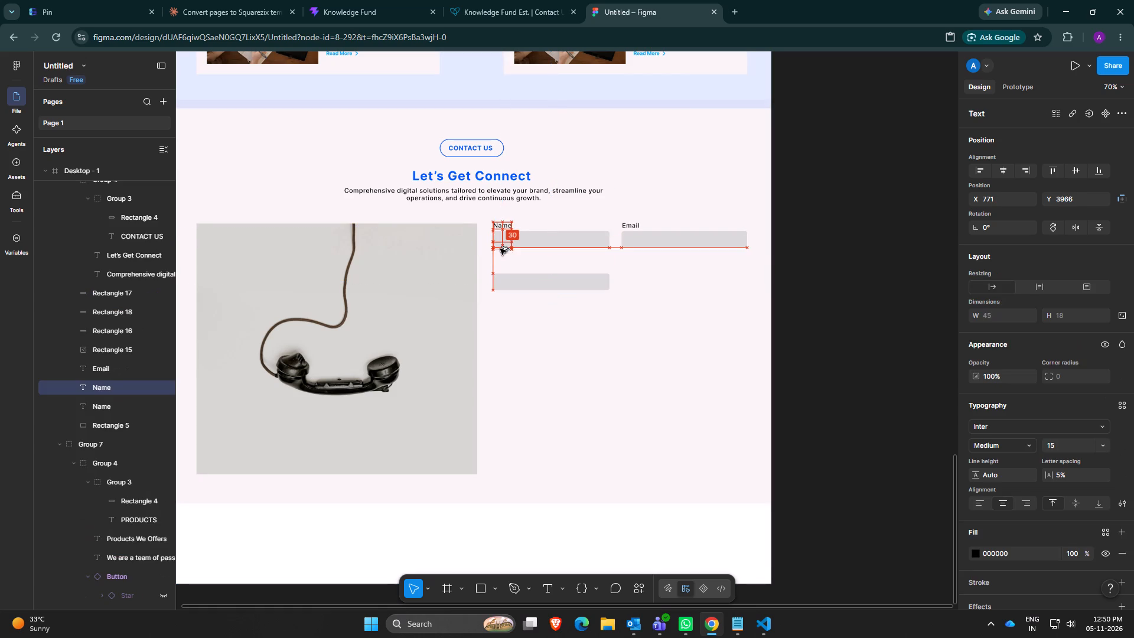
alt+drag(500, 249, 498, 268)
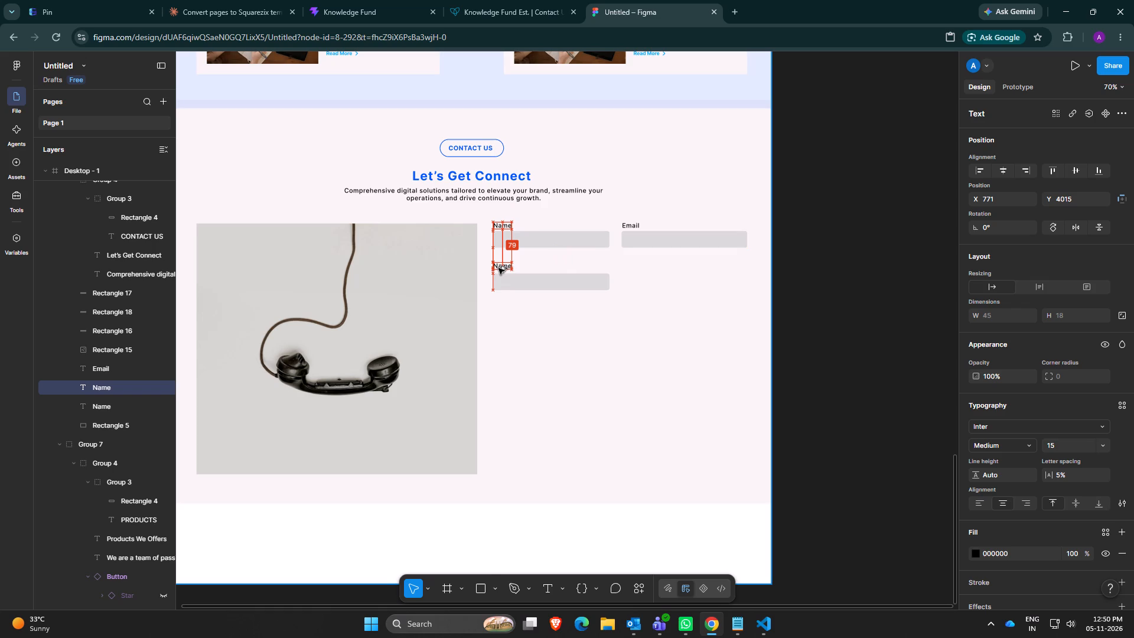
alt+drag(498, 268, 498, 270)
alt+drag(498, 270, 498, 269)
click(503, 319)
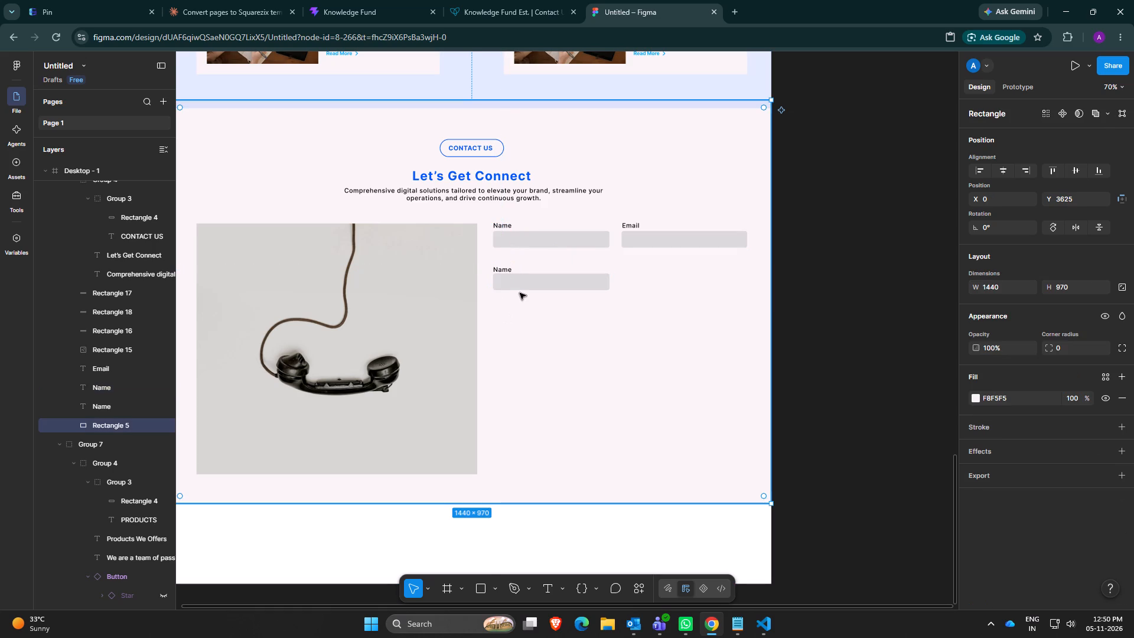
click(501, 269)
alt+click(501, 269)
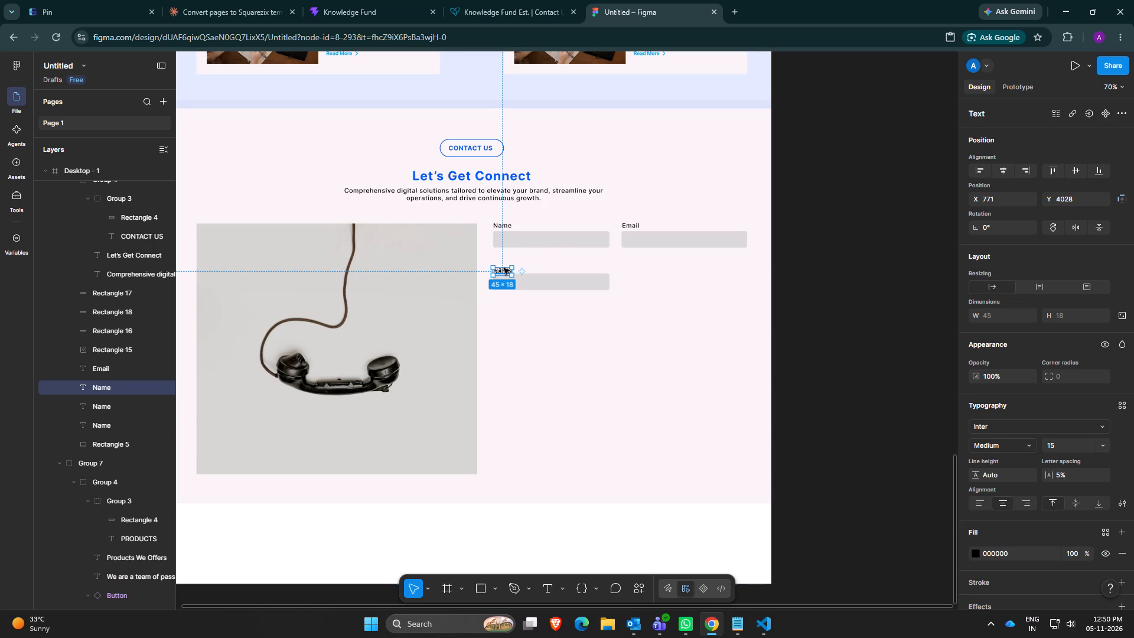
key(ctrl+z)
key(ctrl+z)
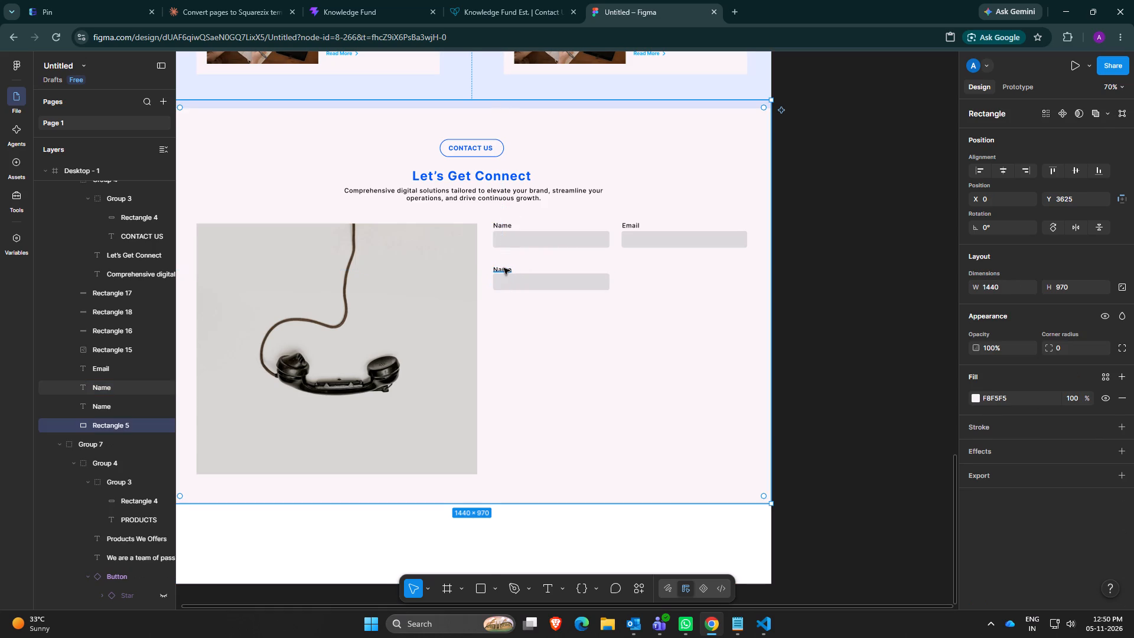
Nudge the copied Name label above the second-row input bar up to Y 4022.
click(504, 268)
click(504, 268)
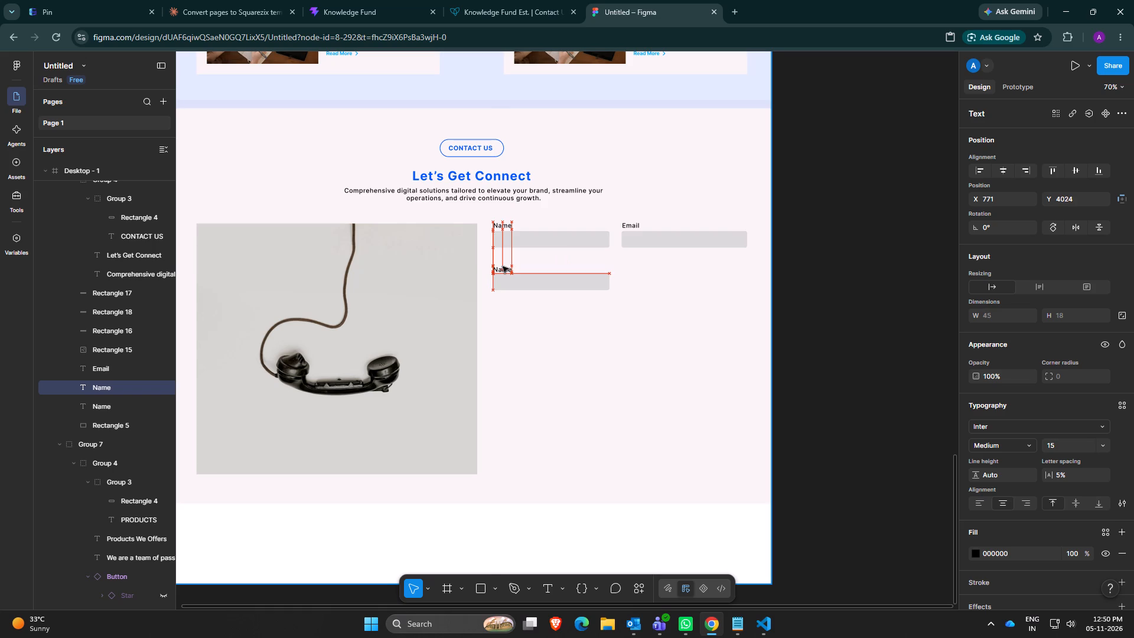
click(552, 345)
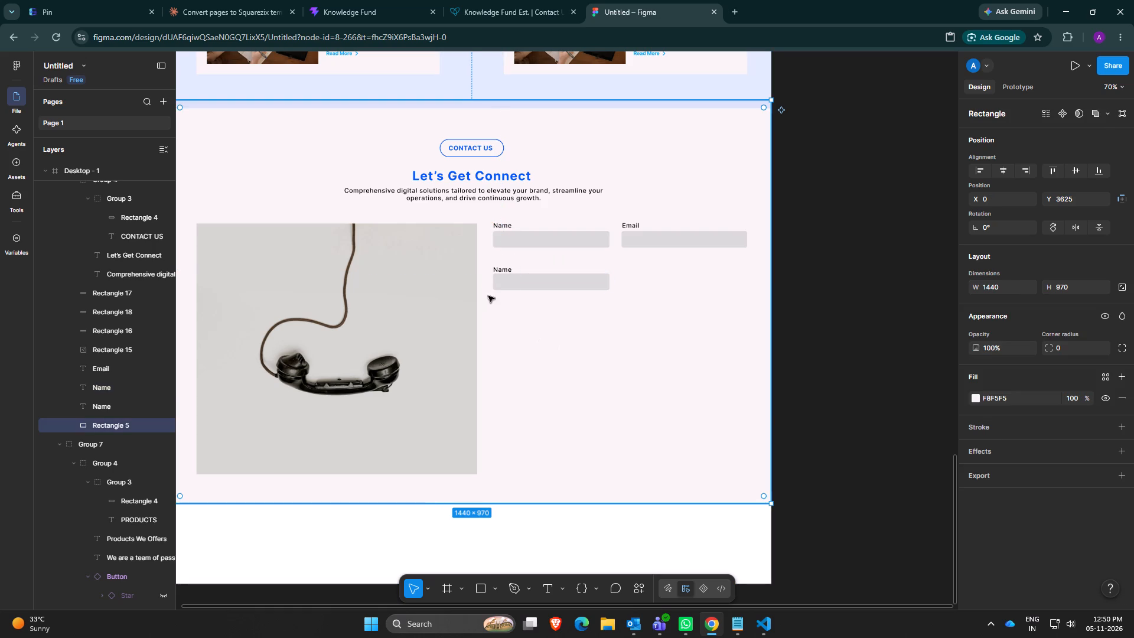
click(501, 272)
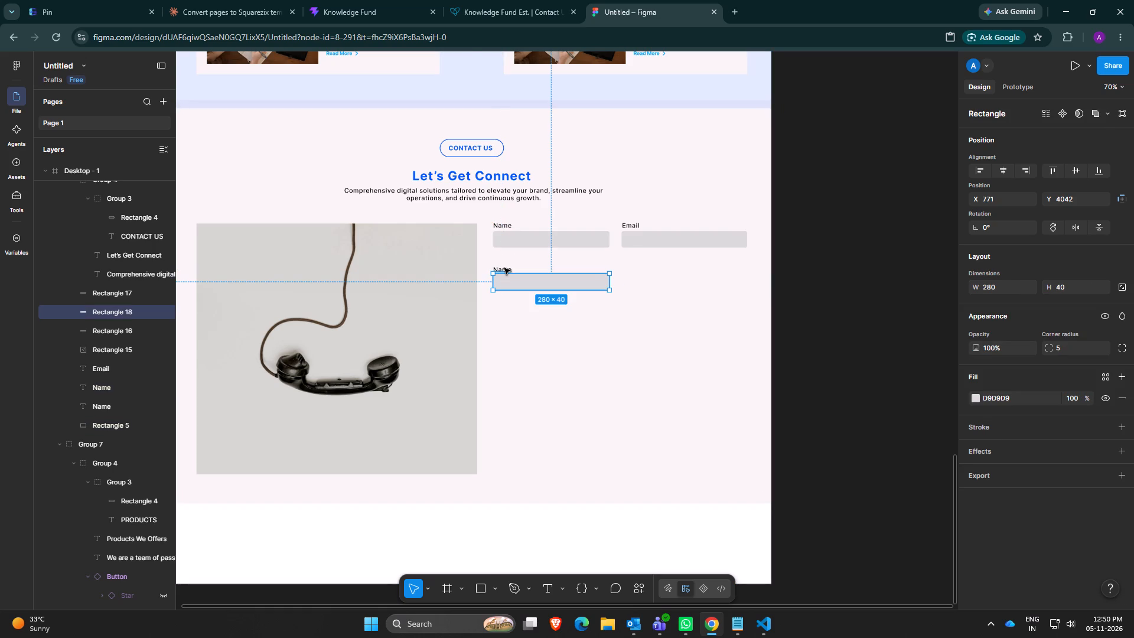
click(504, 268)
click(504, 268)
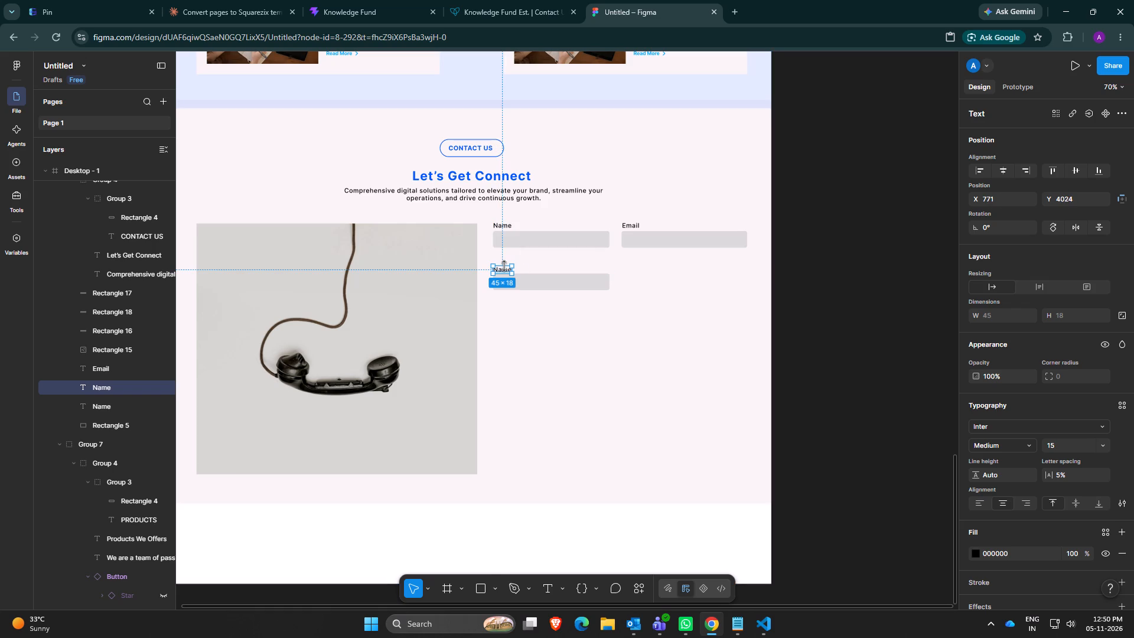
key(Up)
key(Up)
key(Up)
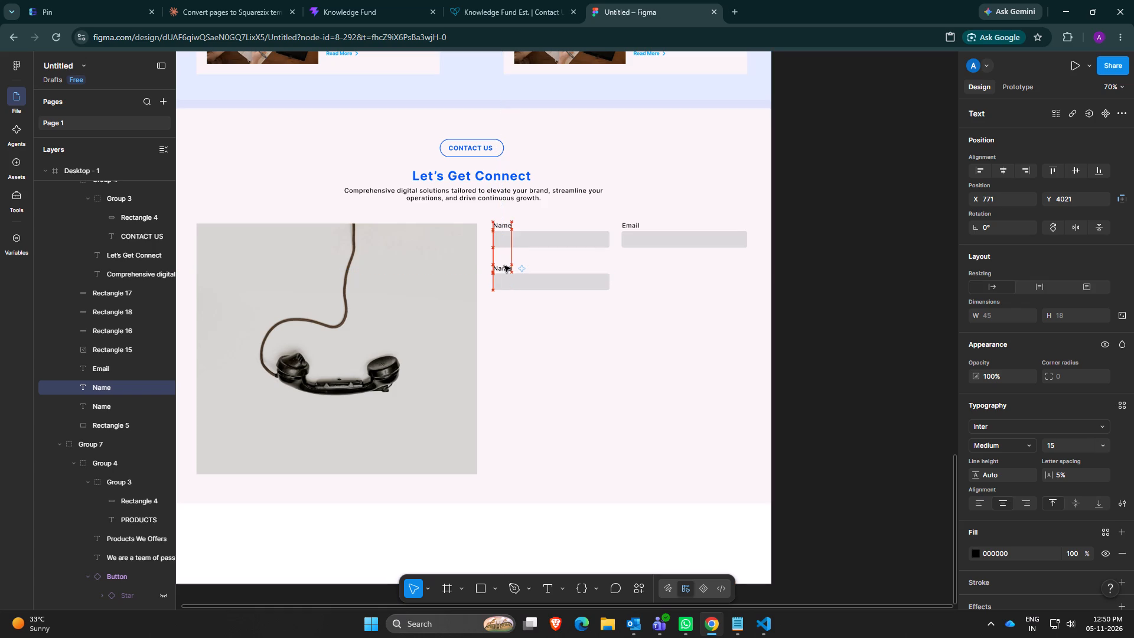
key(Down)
Shift the Contact Us section's background rectangle up to Y 3607.
drag(536, 297, 535, 289)
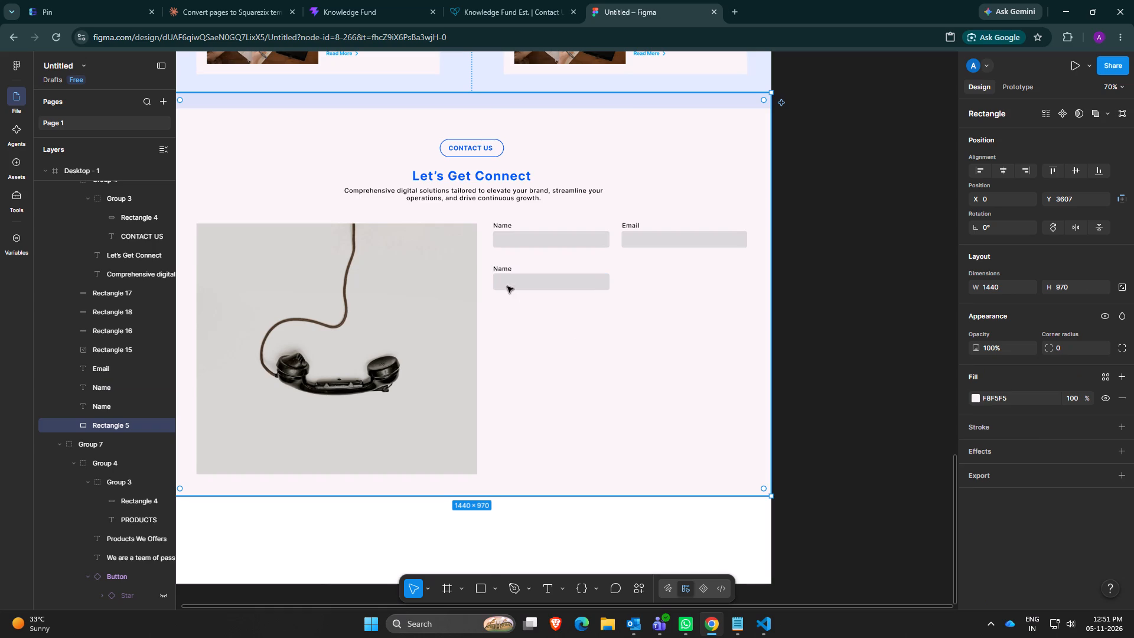
Change the copied Name label above the second-row input bar to "Company".
double_click(503, 268)
key(BackSpace)
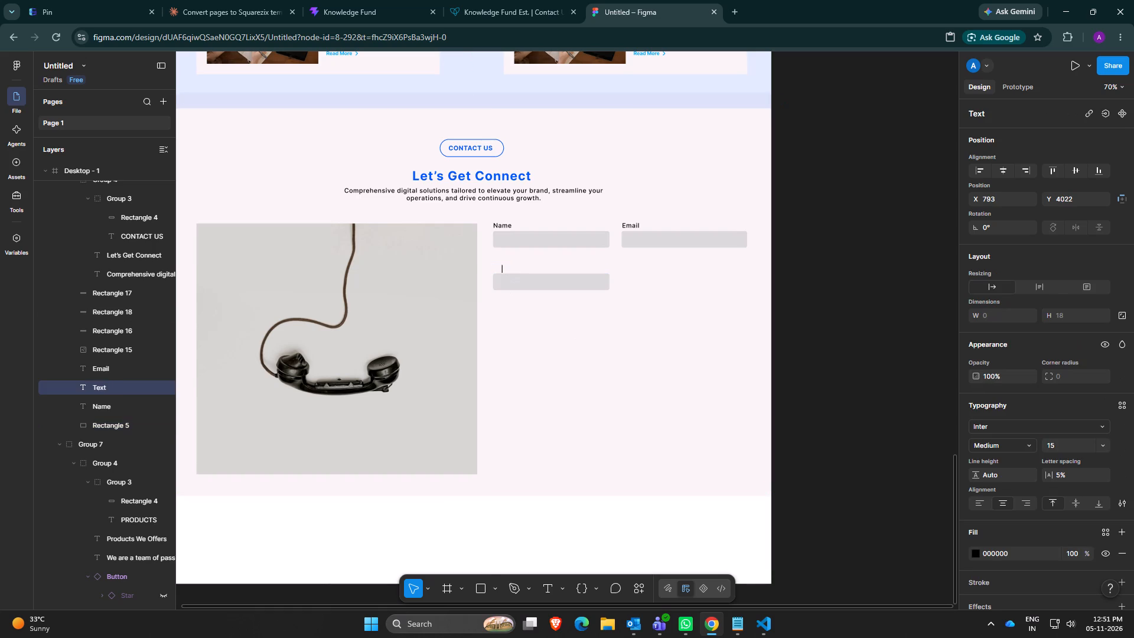
text(Company)
click(519, 331)
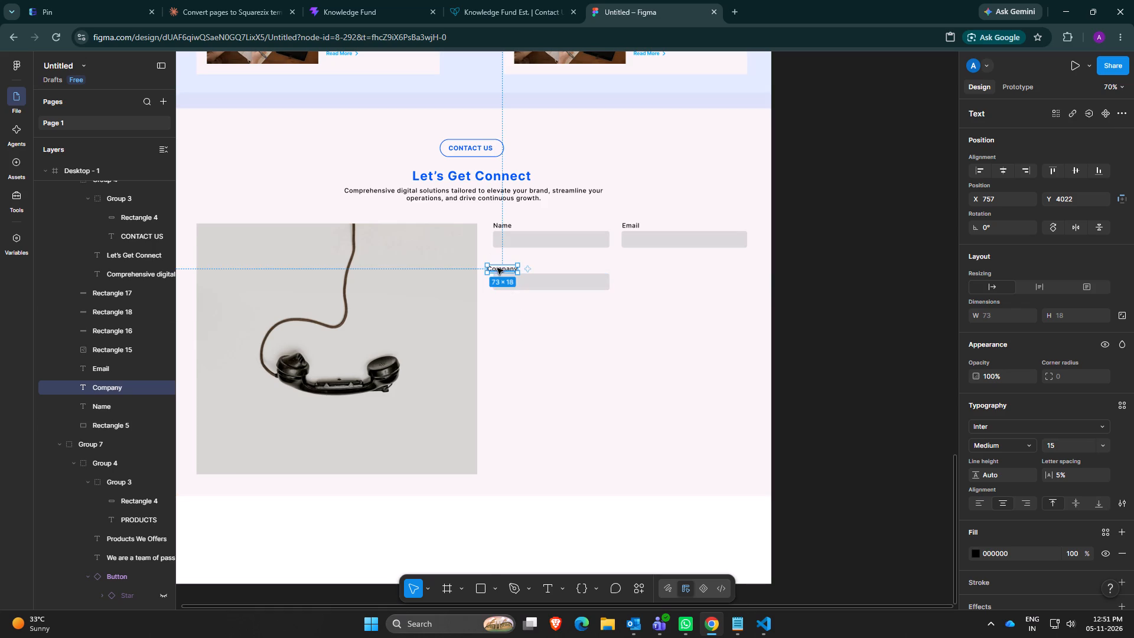
Align the Company label with its input bar's left edge at X 771 and position it above the bar at Y 4020.
drag(497, 268, 504, 268)
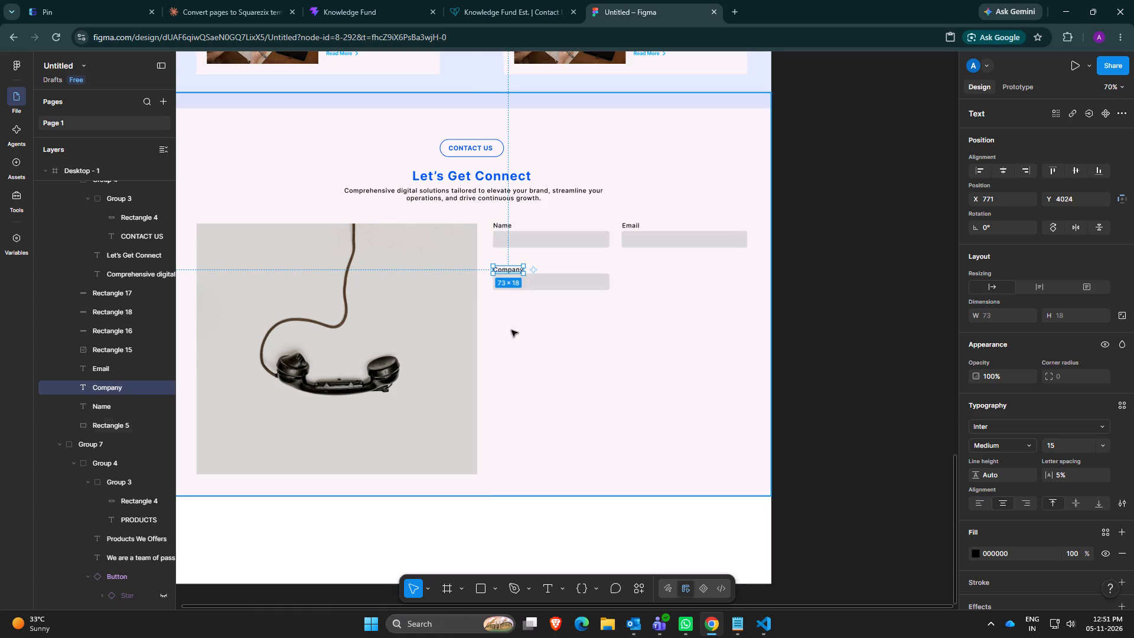
click(512, 332)
click(506, 274)
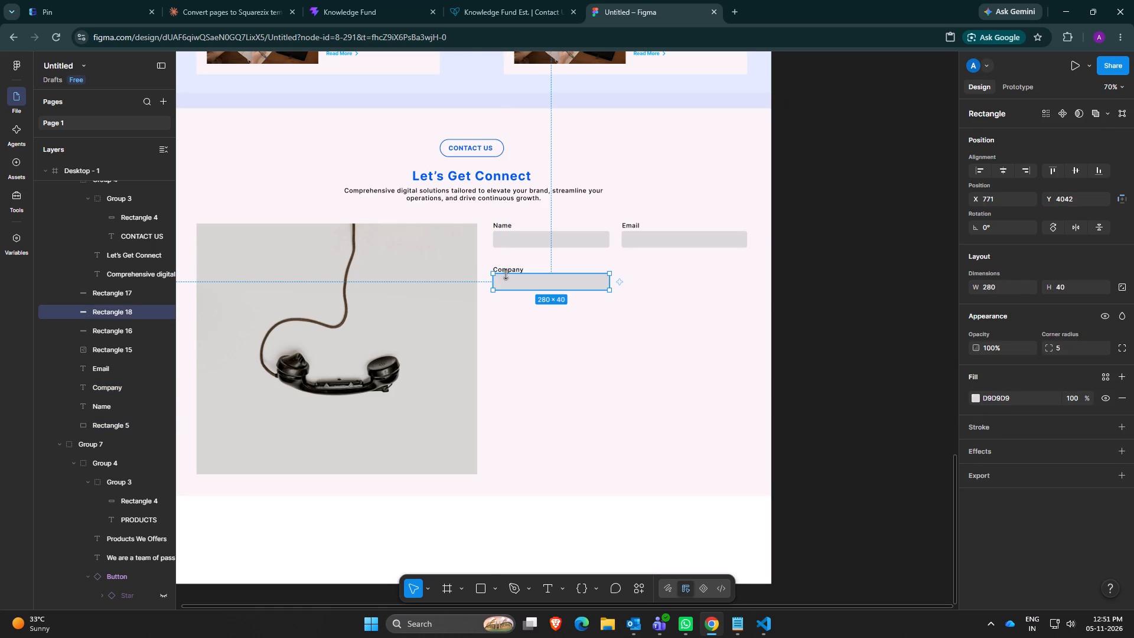
click(510, 271)
click(510, 267)
key(Up)
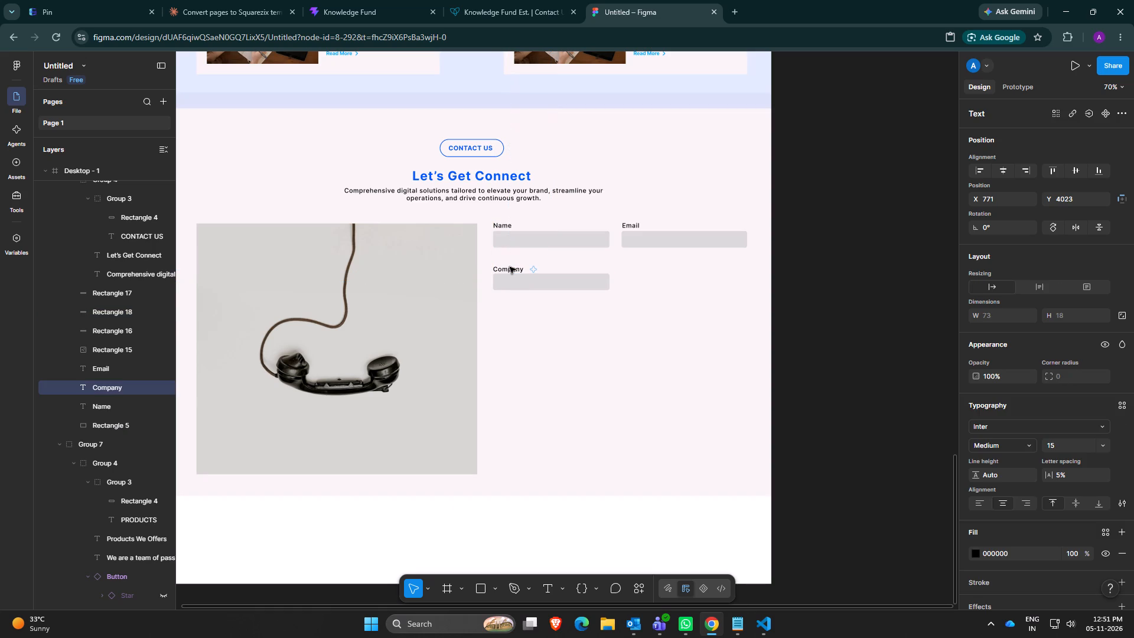
key(Up)
click(506, 314)
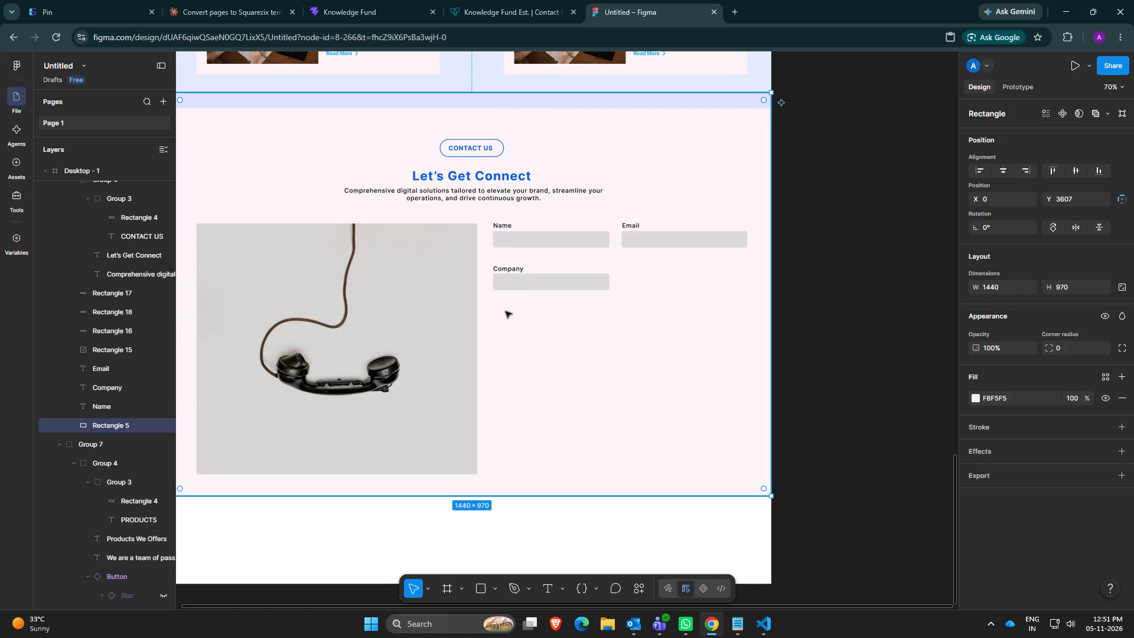
click(516, 269)
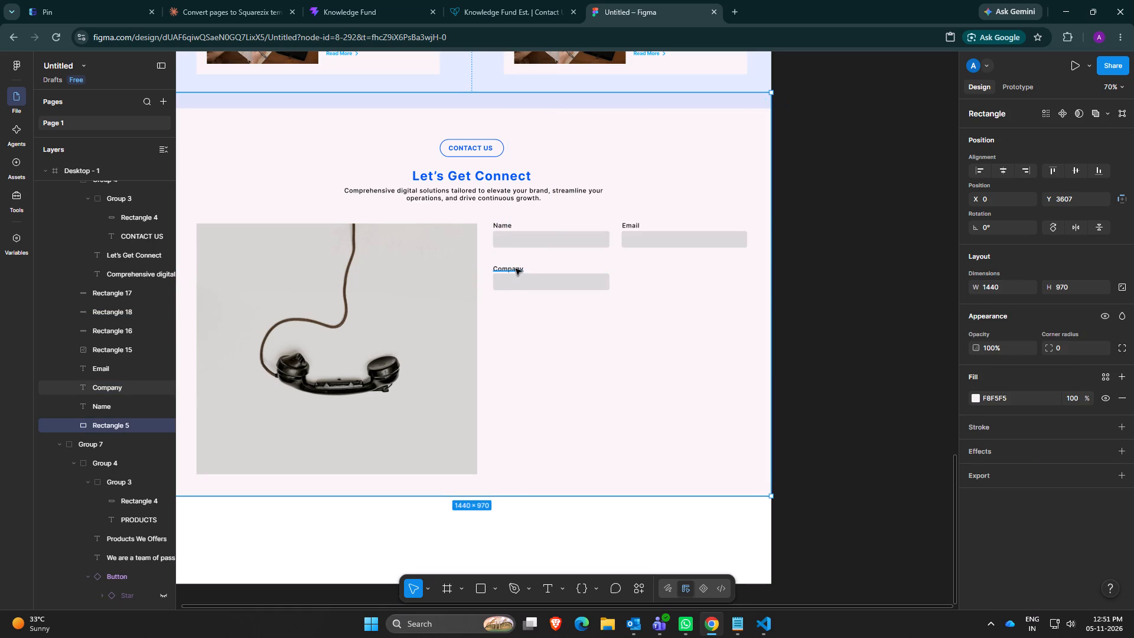
key(Up)
key(Up)
key(Up)
key(Down)
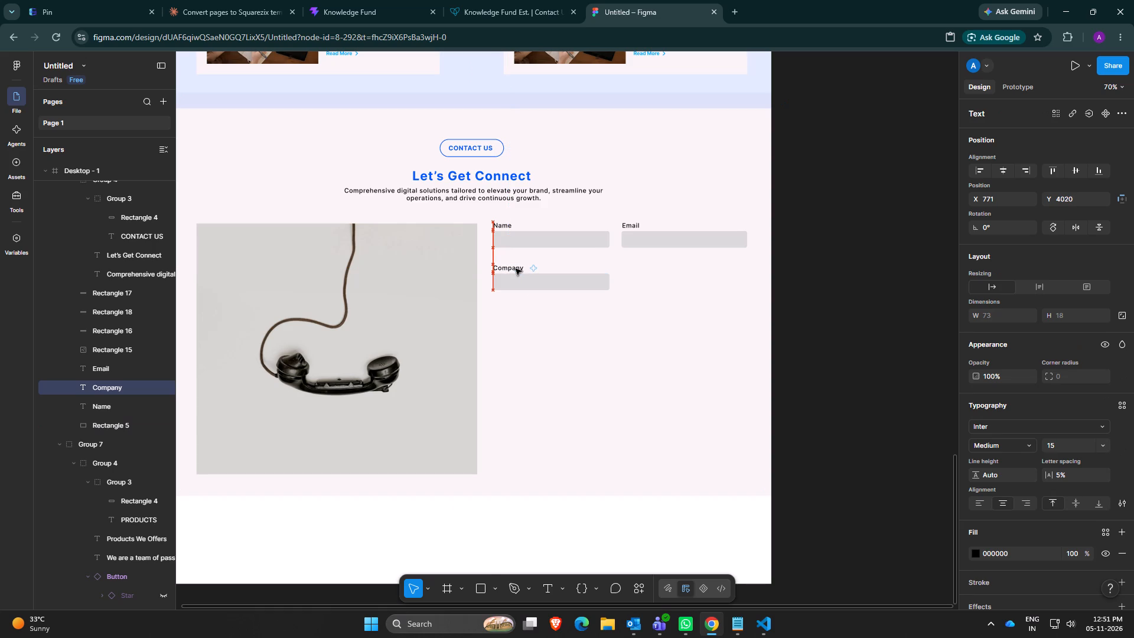
click(519, 309)
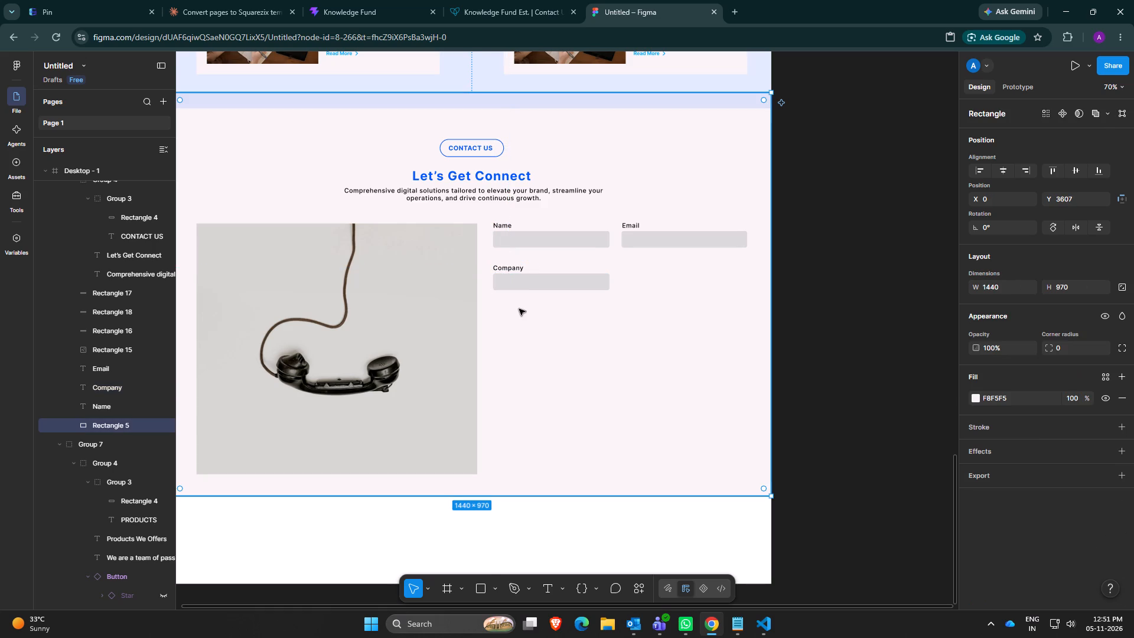
Duplicate the Company input bar into the Email column at X 1080, Y 4042, and widen it to match the Email bar.
click(548, 284)
ctrl+drag(548, 284, 617, 281)
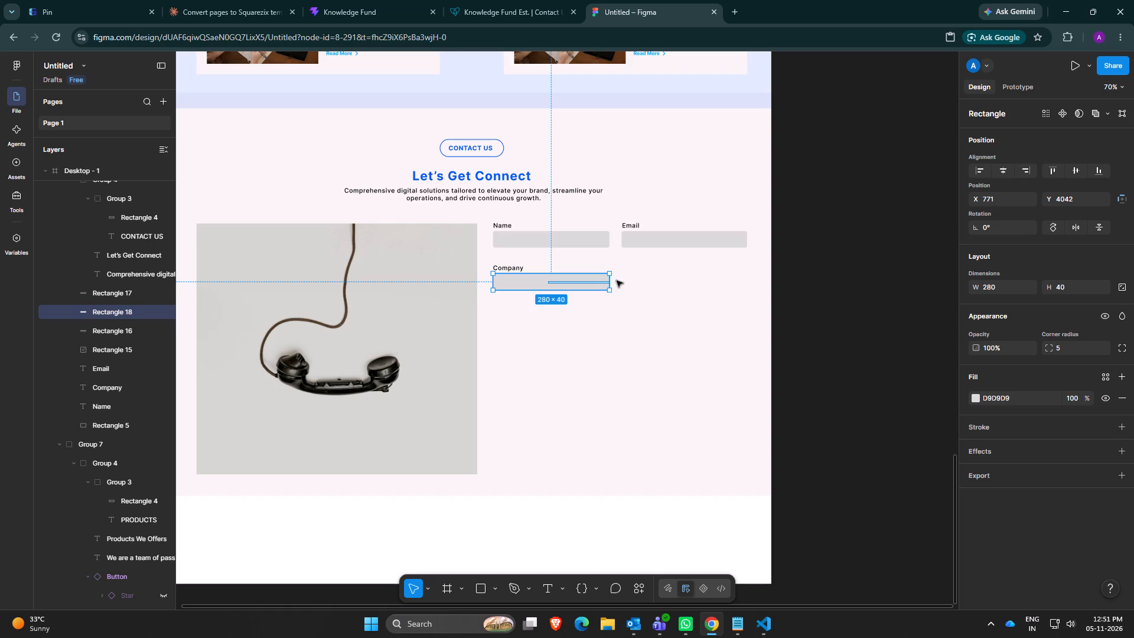
ctrl+drag(617, 281, 620, 281)
click(574, 283)
alt+drag(574, 283, 704, 285)
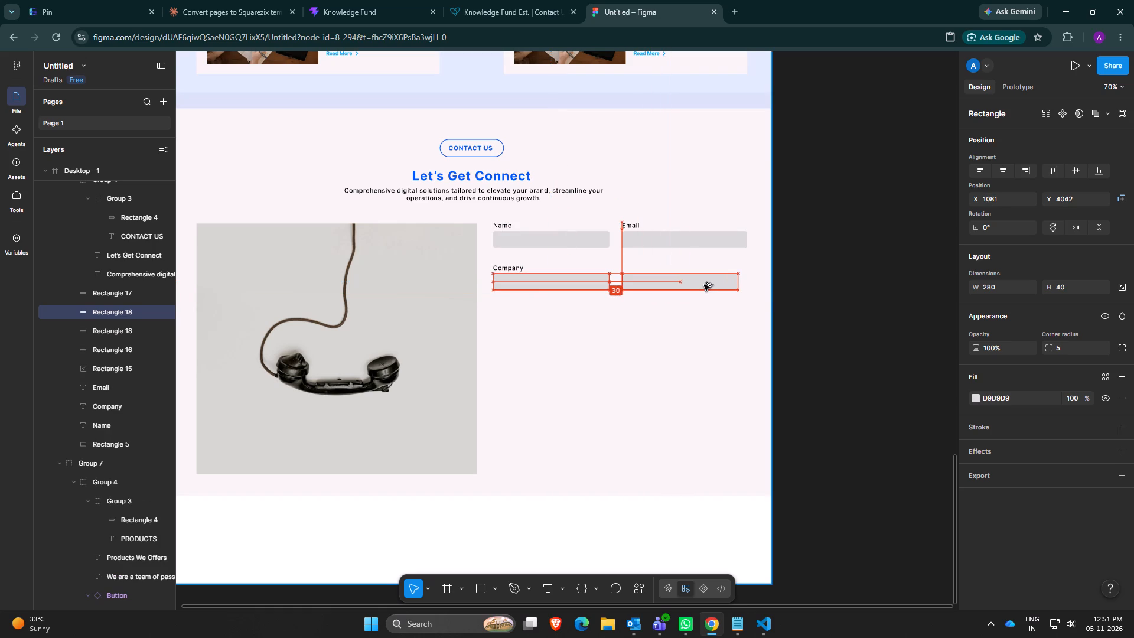
alt+drag(704, 285, 702, 282)
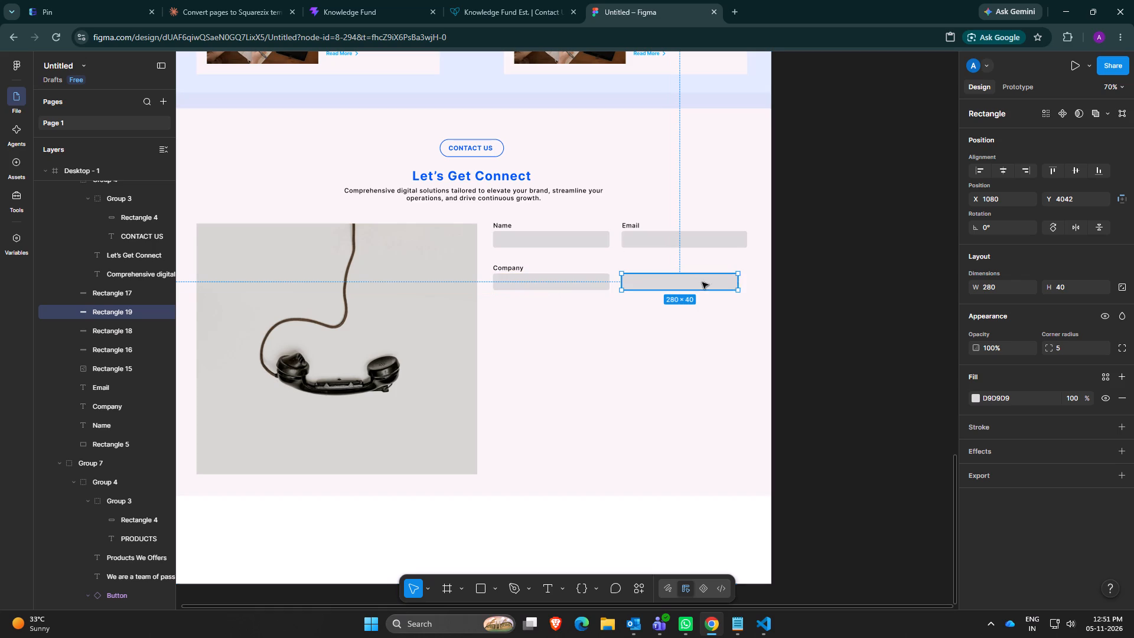
drag(738, 282, 745, 282)
click(630, 297)
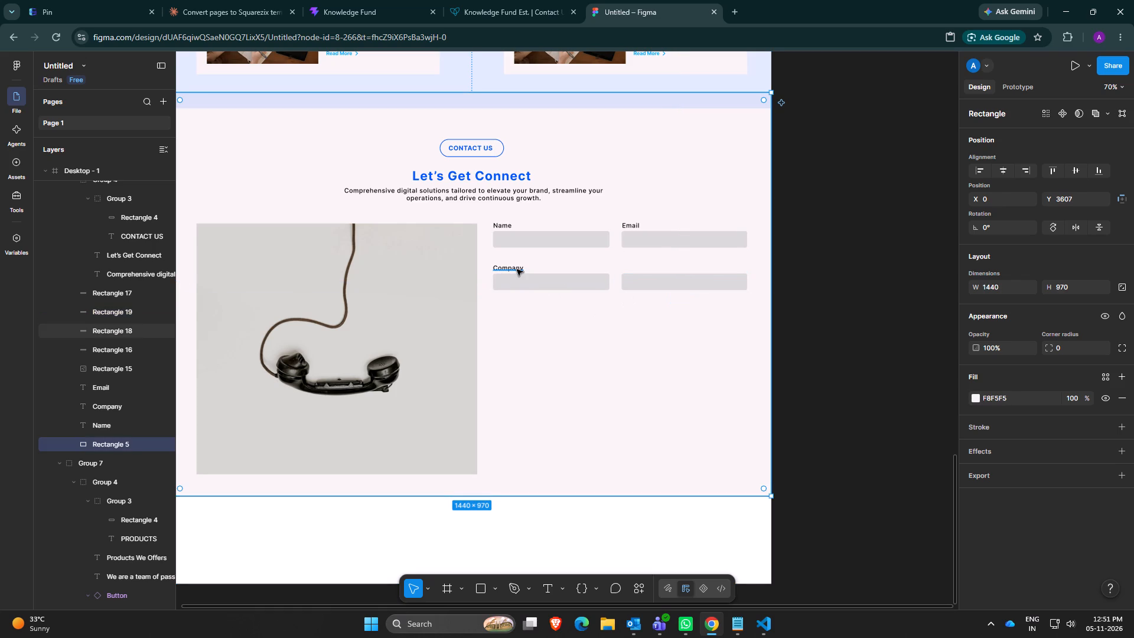
Duplicate the Company label above the new input bar in the Email column at X 1081, Y 4020.
click(517, 269)
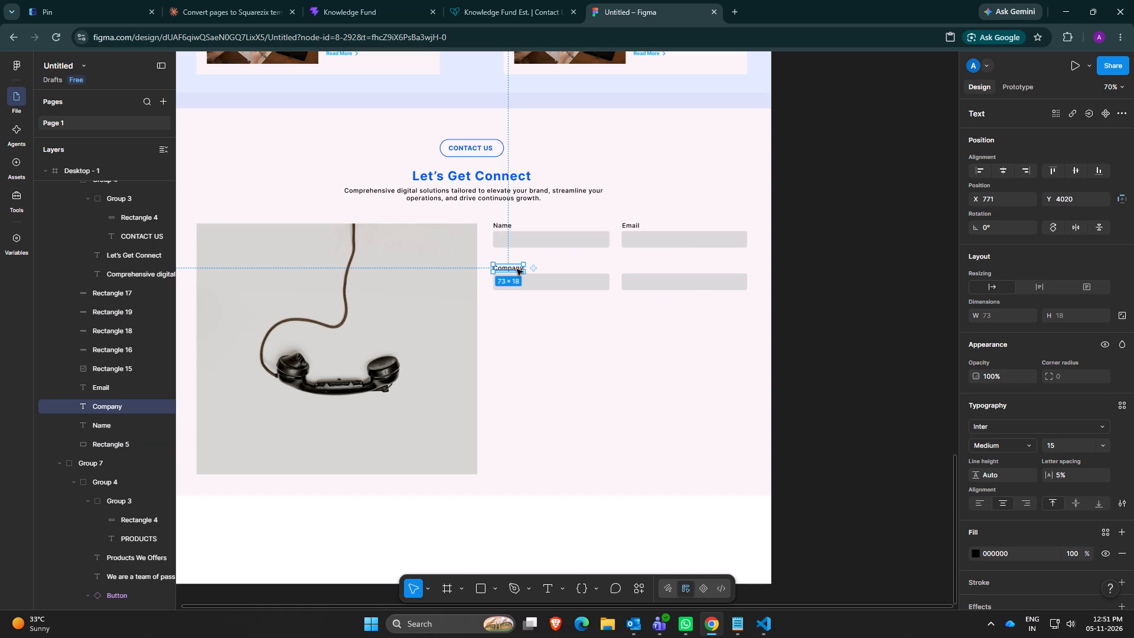
alt+drag(517, 269, 646, 270)
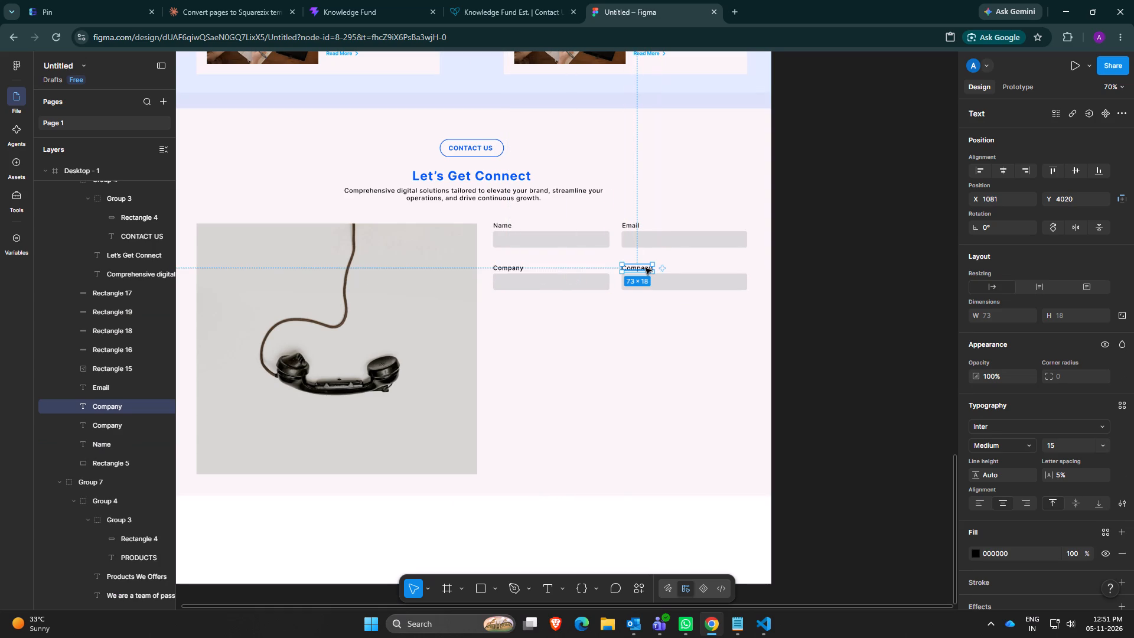
Change the copied Company label to "Mobile No." and realign it to X 1081, Y 4020.
double_click(646, 268)
key(BackSpace)
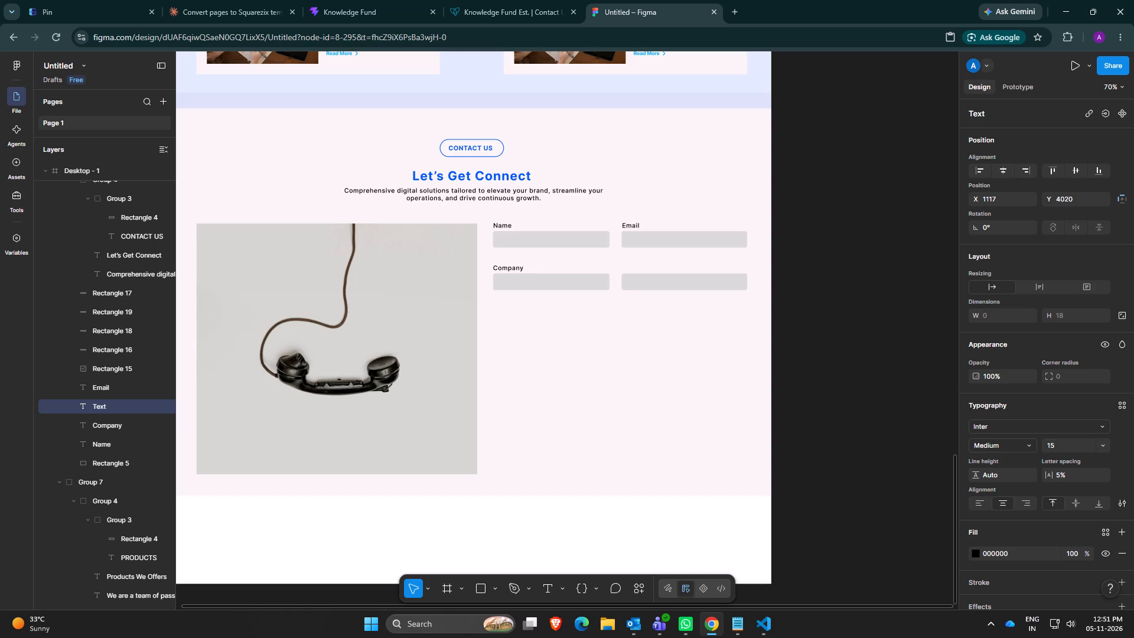
text(Mobile No.)
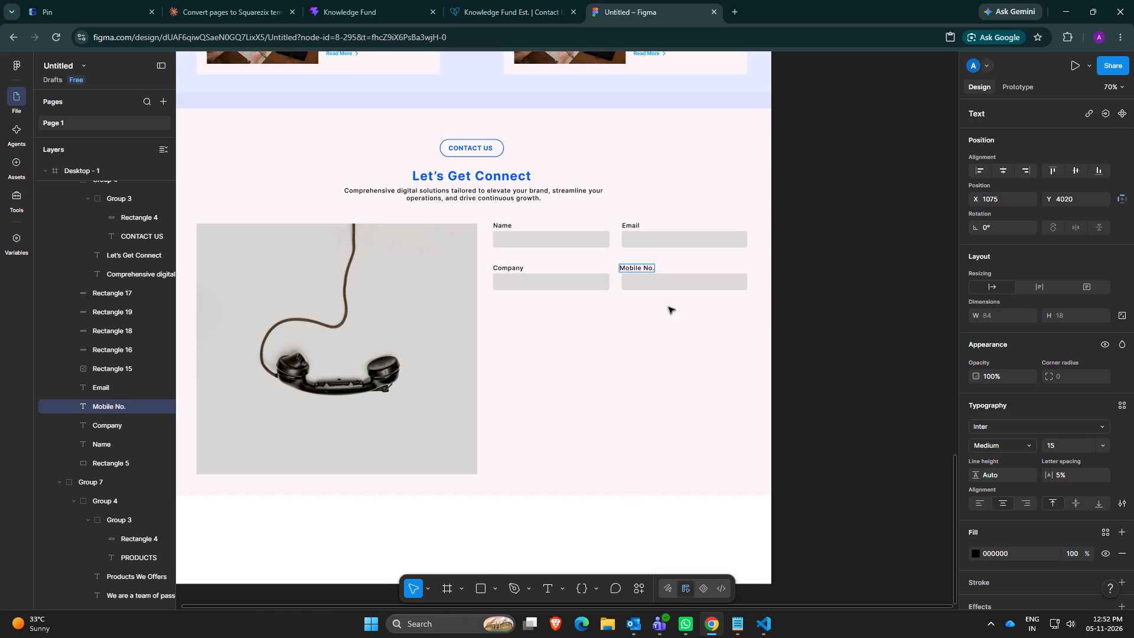
click(669, 307)
click(631, 267)
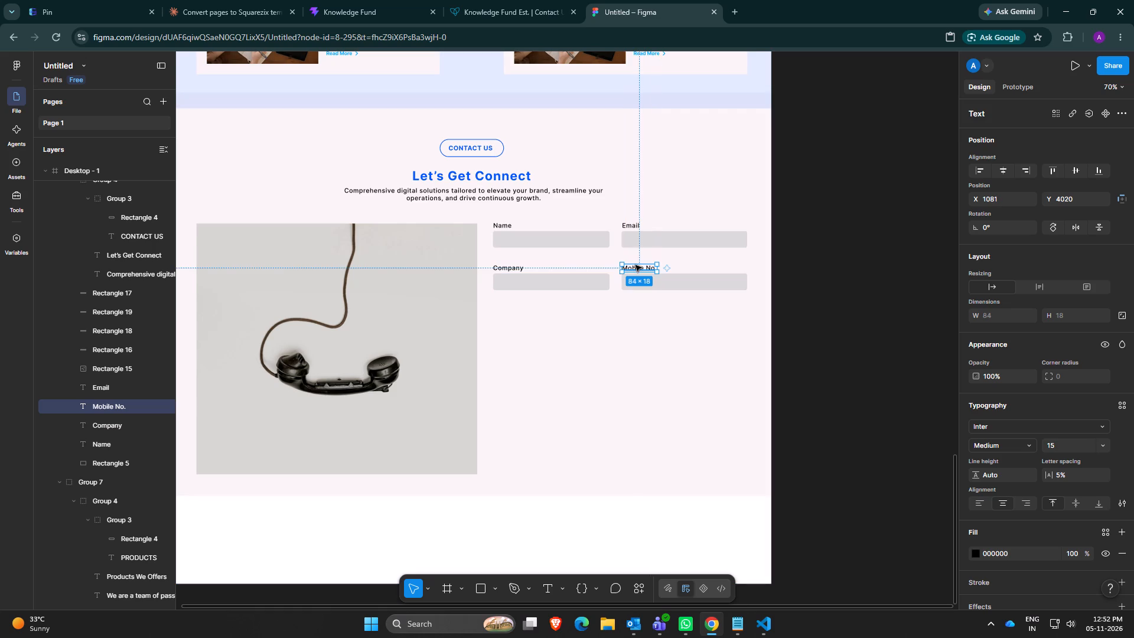
click(586, 318)
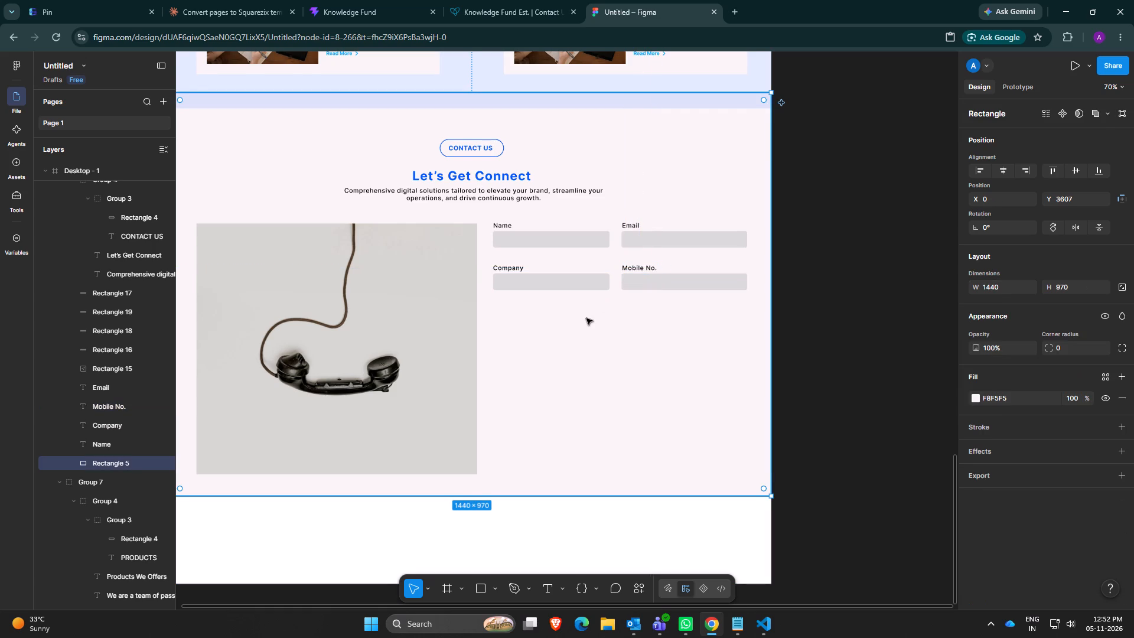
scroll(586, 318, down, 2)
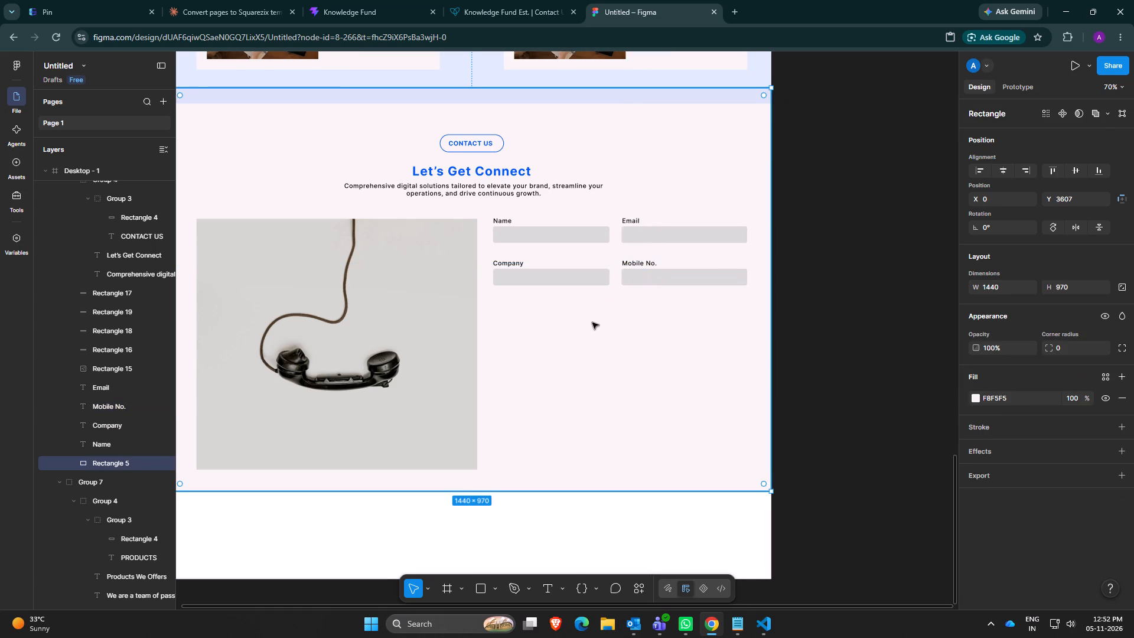
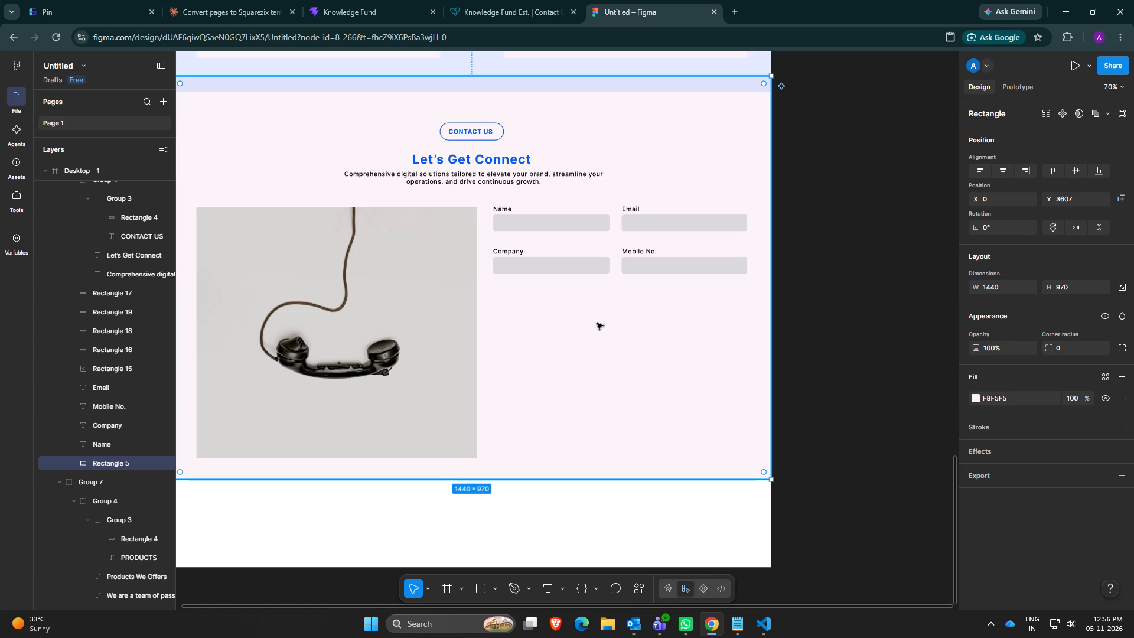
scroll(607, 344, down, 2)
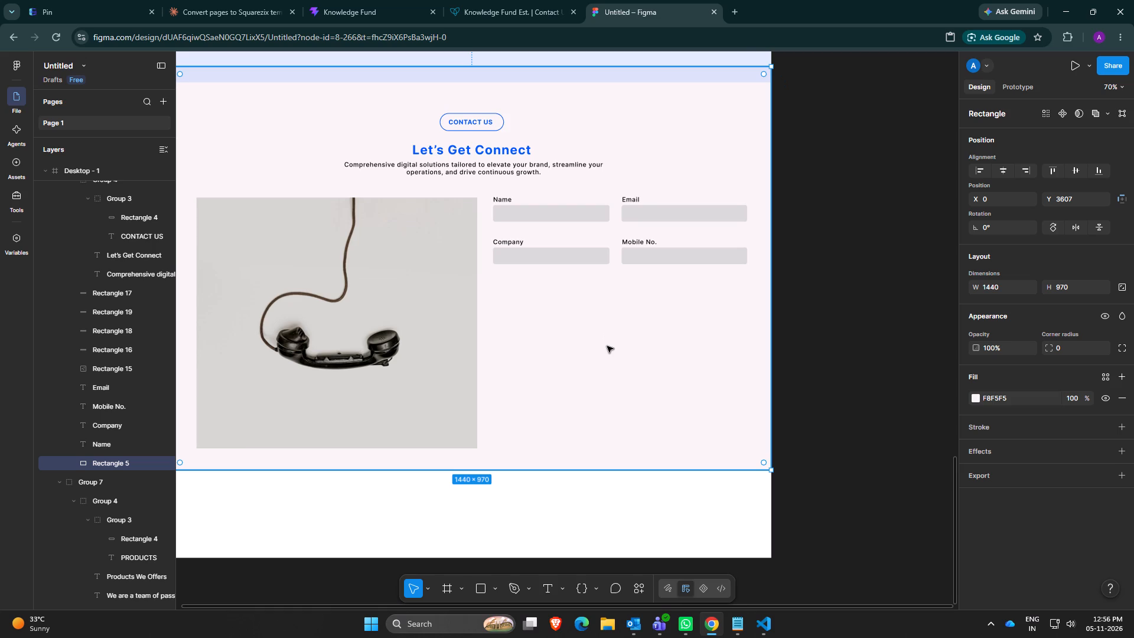